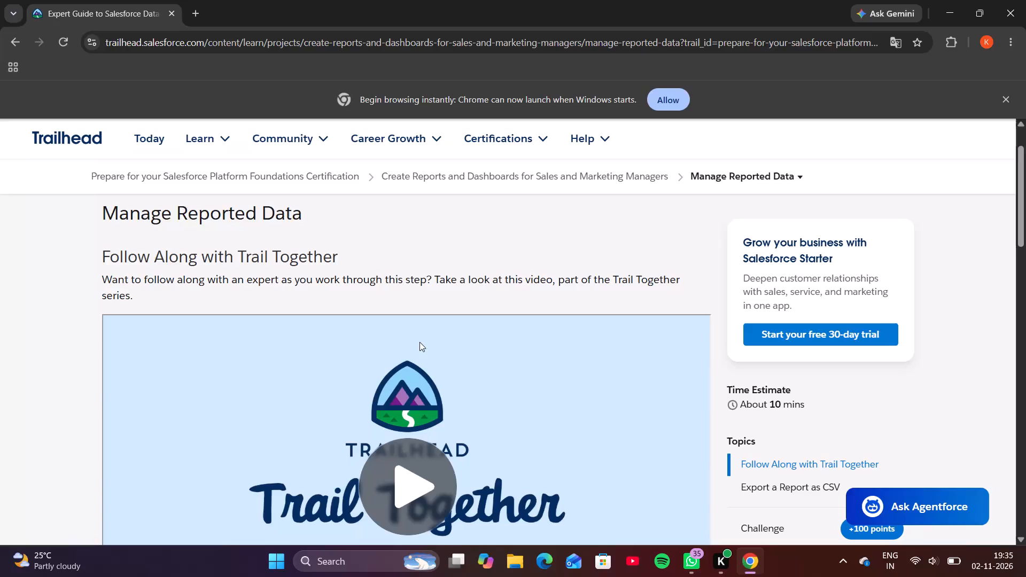
# Read the Manage Reported Data instructions, including exporting the Users Not Logged in Last 7 Days report as CSV and the Verify Step section.
pyautogui.scroll(-9, 419, 342)
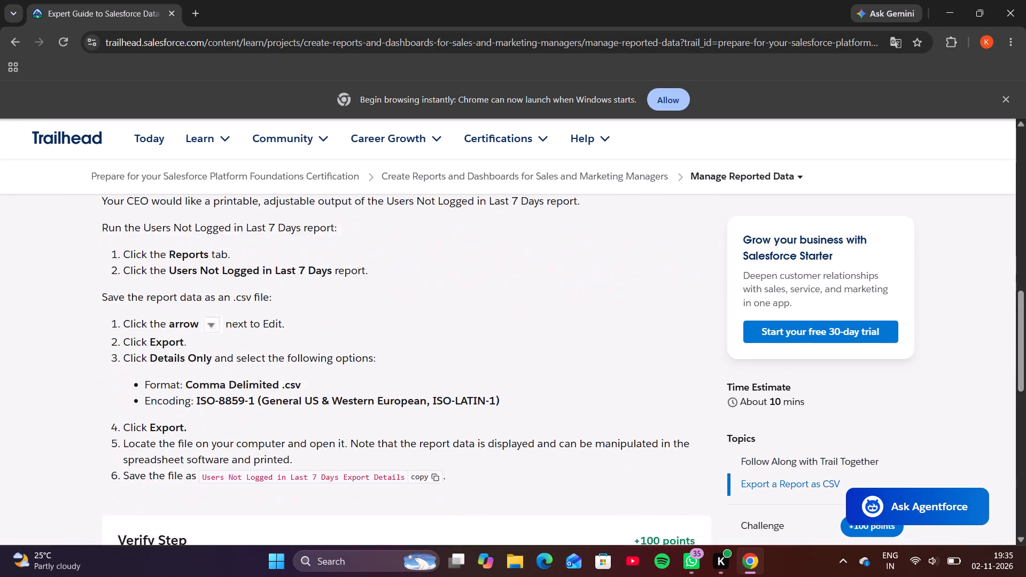
pyautogui.scroll(8, 419, 342)
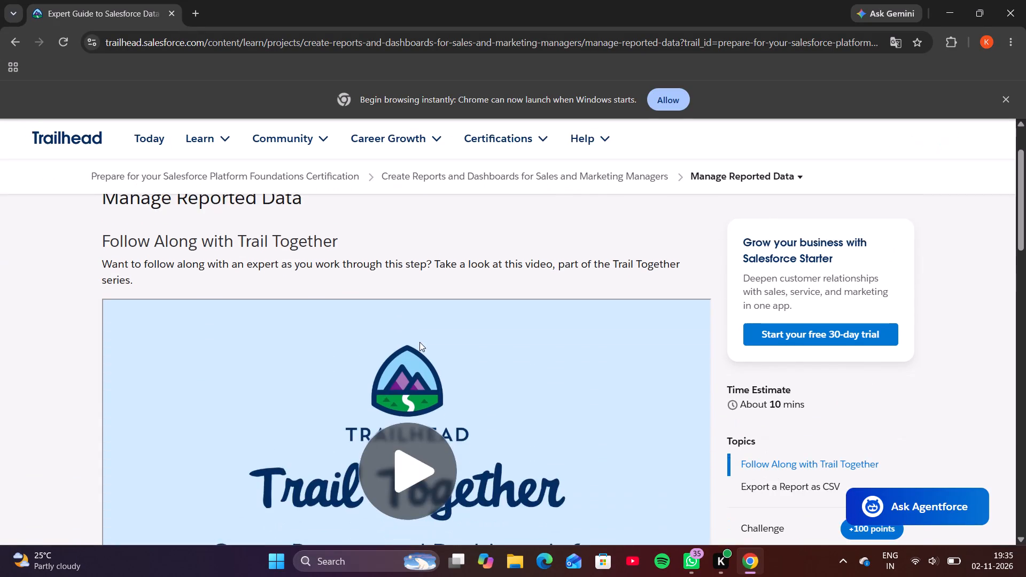
pyautogui.scroll(1, 419, 342)
pyautogui.scroll(-11, 419, 342)
pyautogui.scroll(2, 419, 342)
pyautogui.scroll(-2, 419, 342)
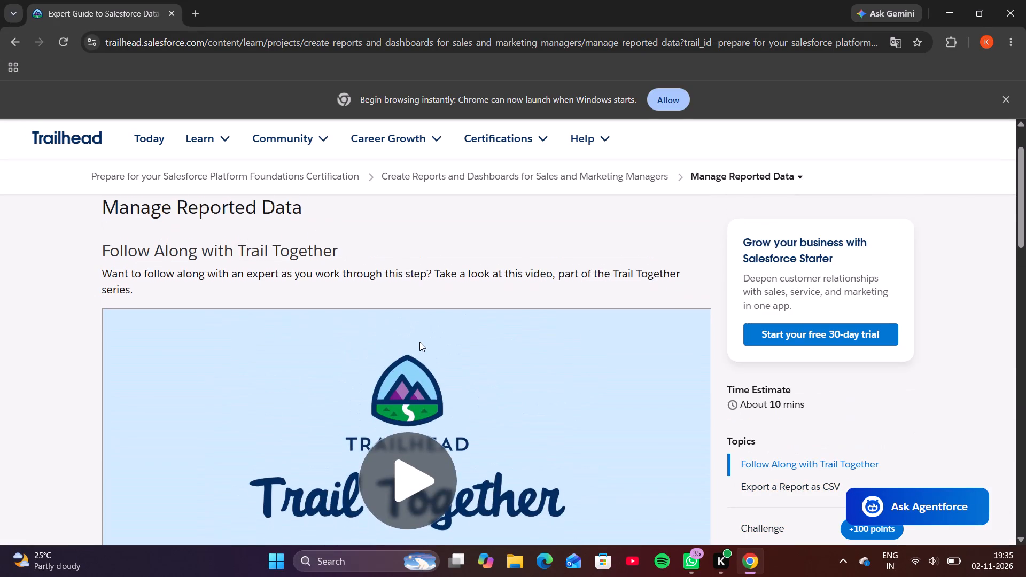
pyautogui.scroll(-4, 419, 342)
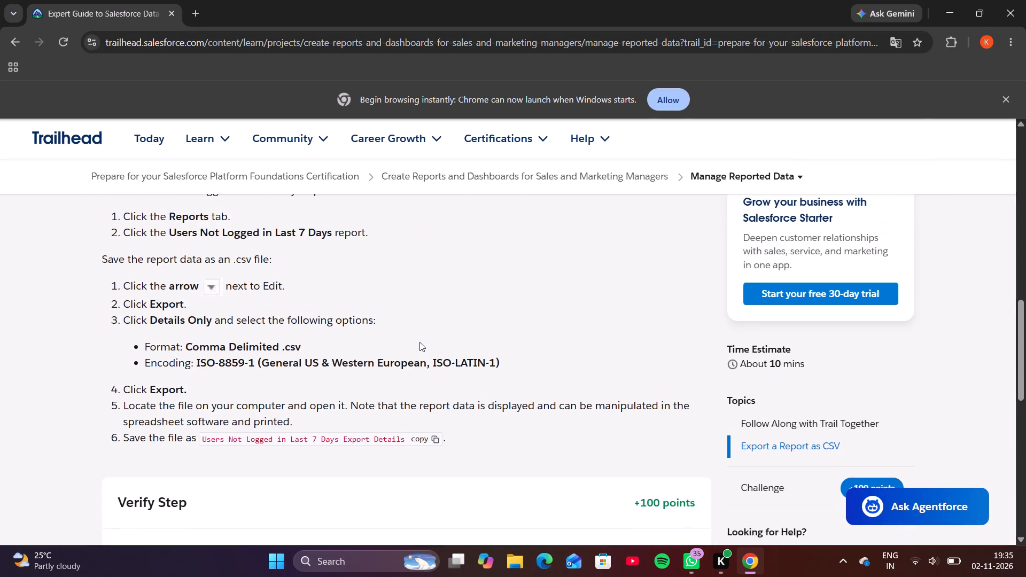
pyautogui.scroll(1, 419, 342)
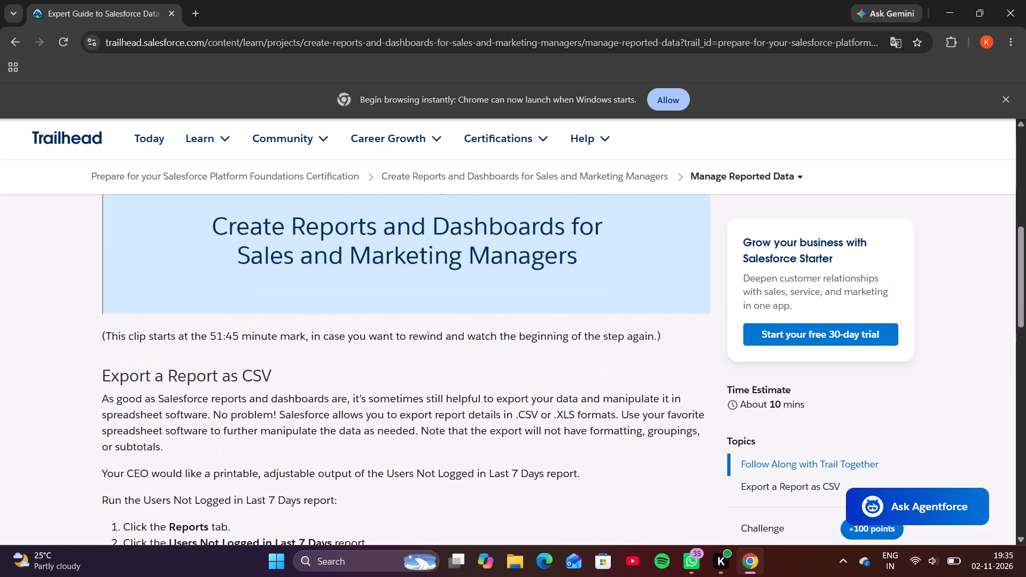
pyautogui.scroll(-2, 419, 342)
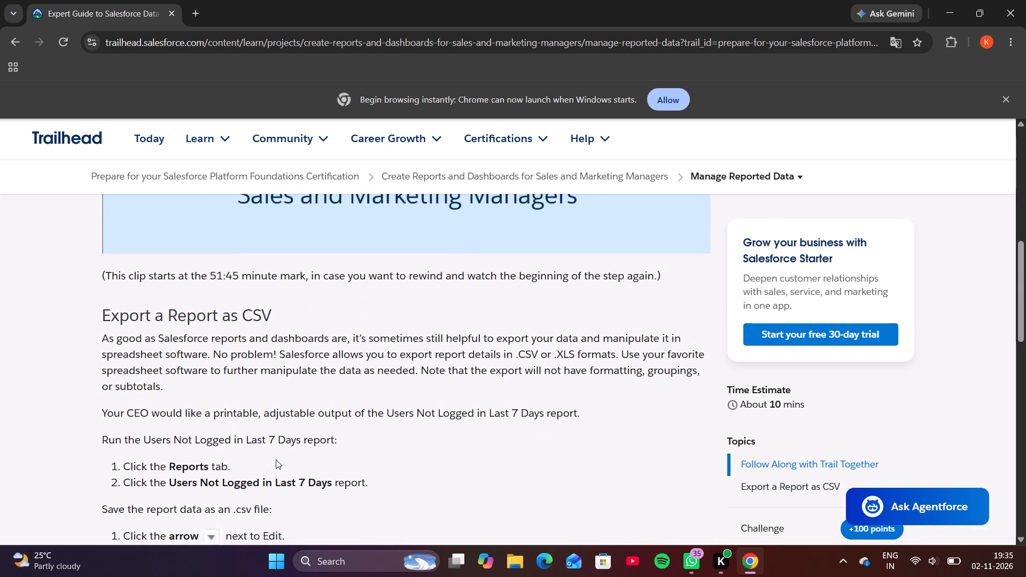
pyautogui.scroll(-1, 276, 459)
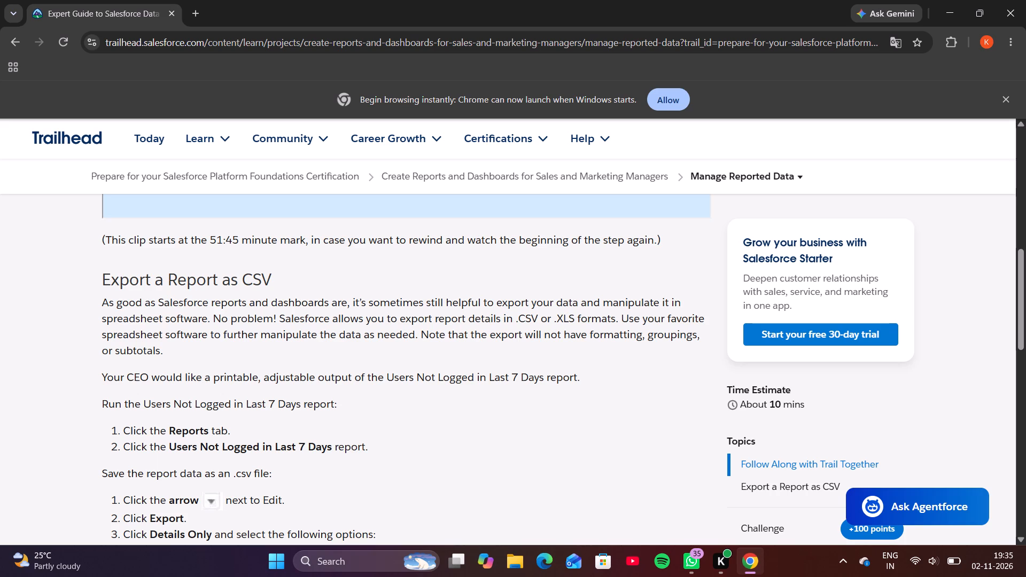
pyautogui.scroll(-1, 324, 450)
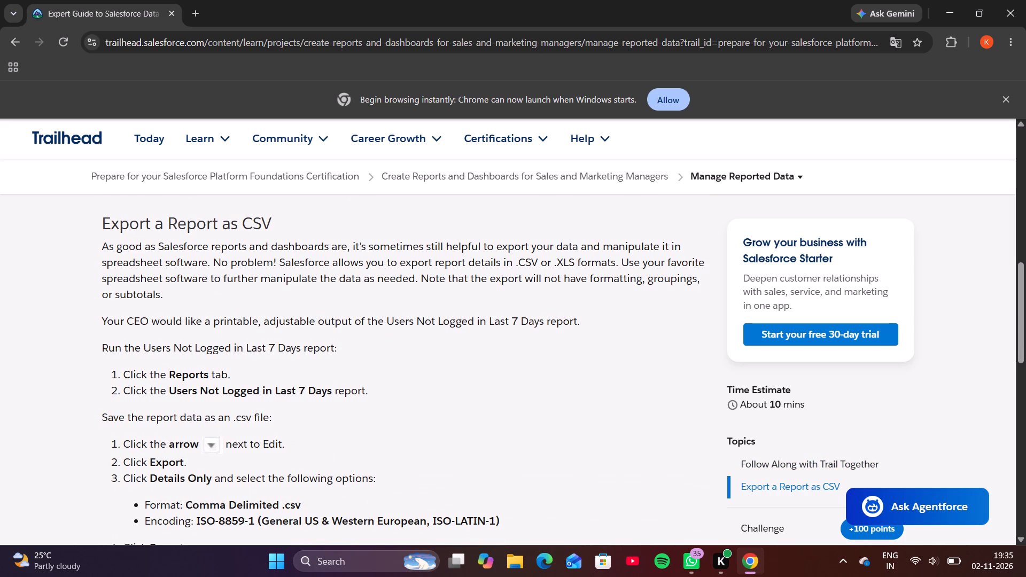
pyautogui.scroll(-1, 231, 415)
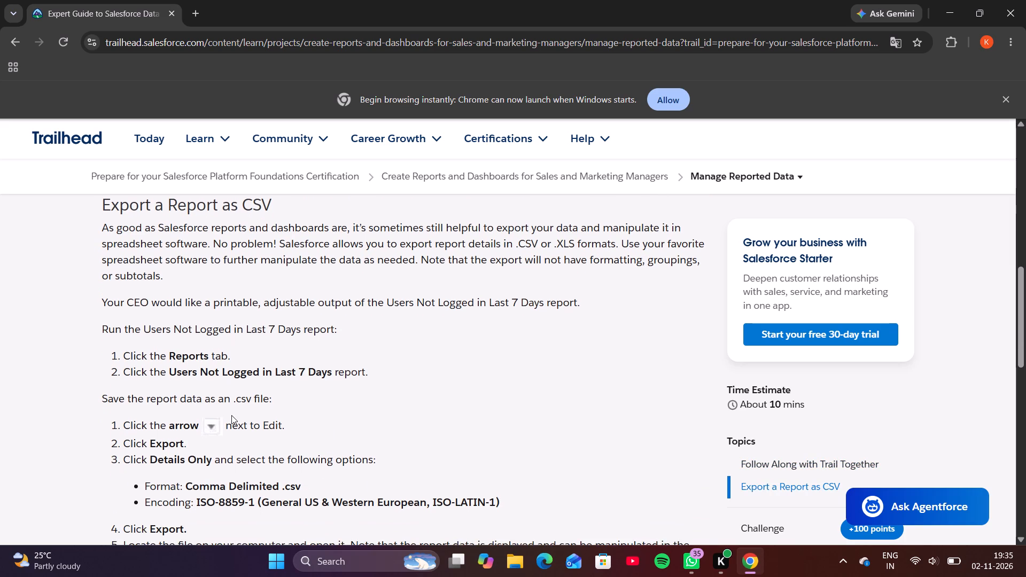
pyautogui.scroll(-2, 231, 415)
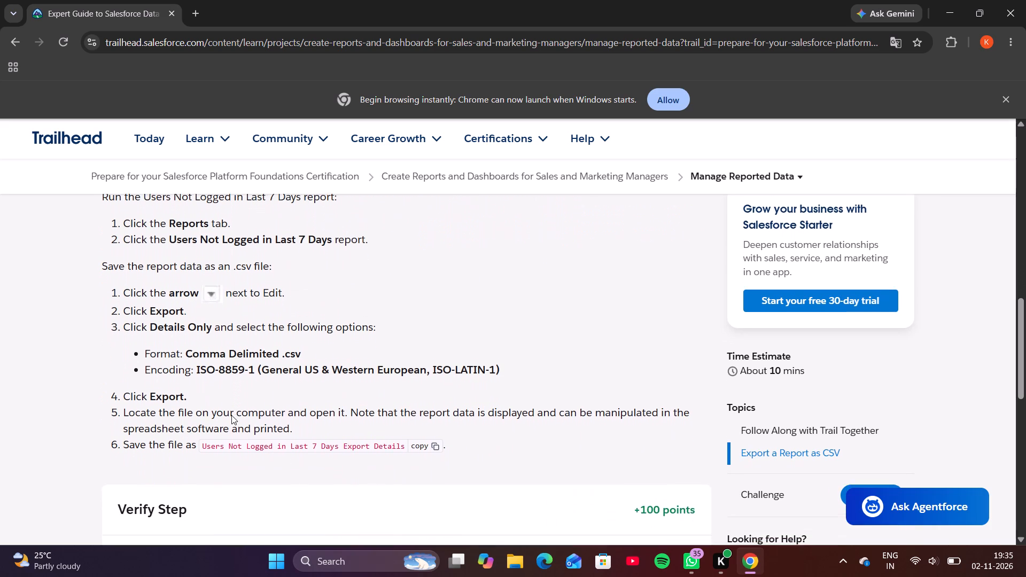
pyautogui.scroll(-3, 231, 415)
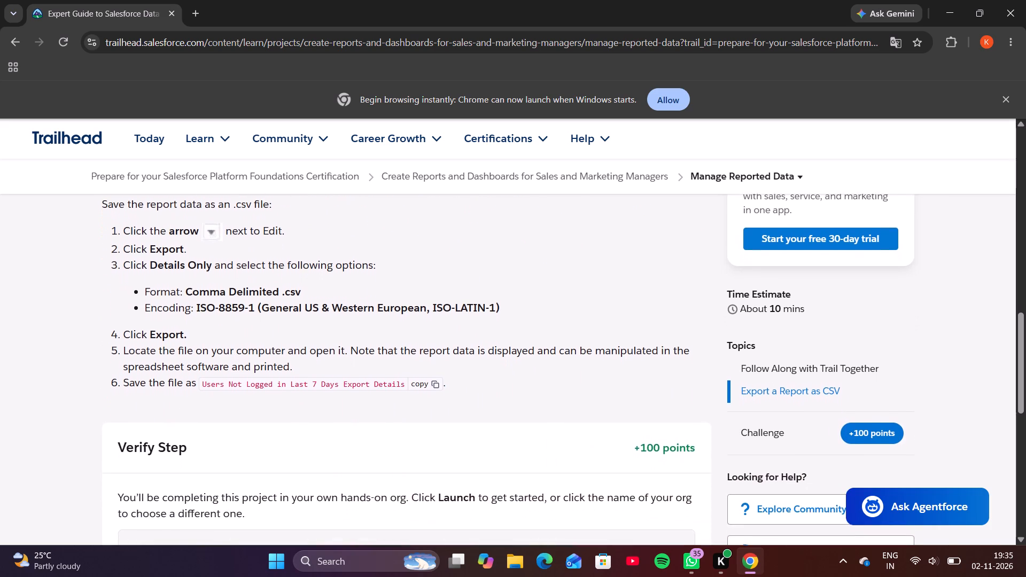
pyautogui.scroll(-3, 231, 415)
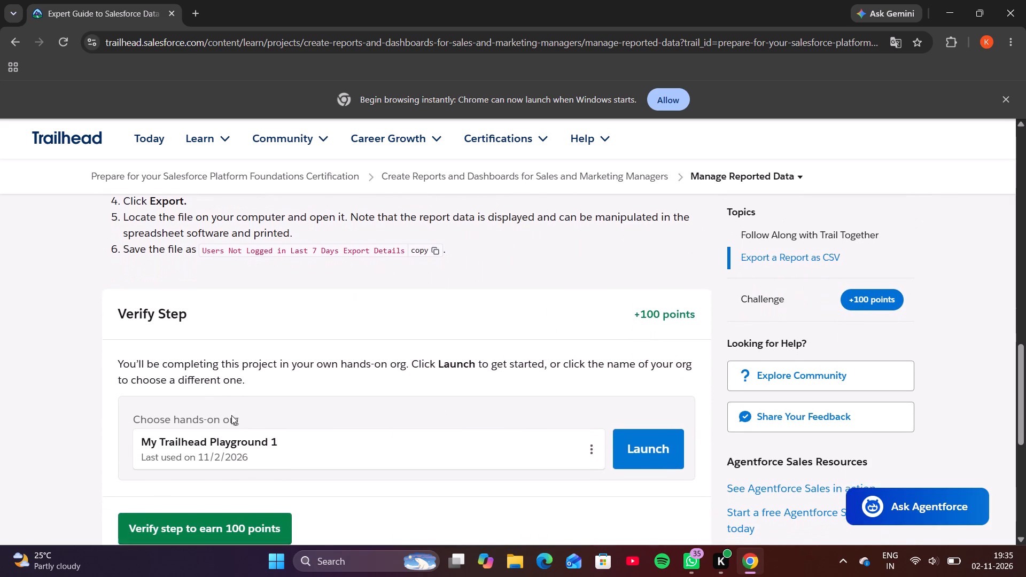
# Launch the My Trailhead Playground 1 hands-on org.
pyautogui.scroll(-1, 231, 415)
pyautogui.click(648, 447)
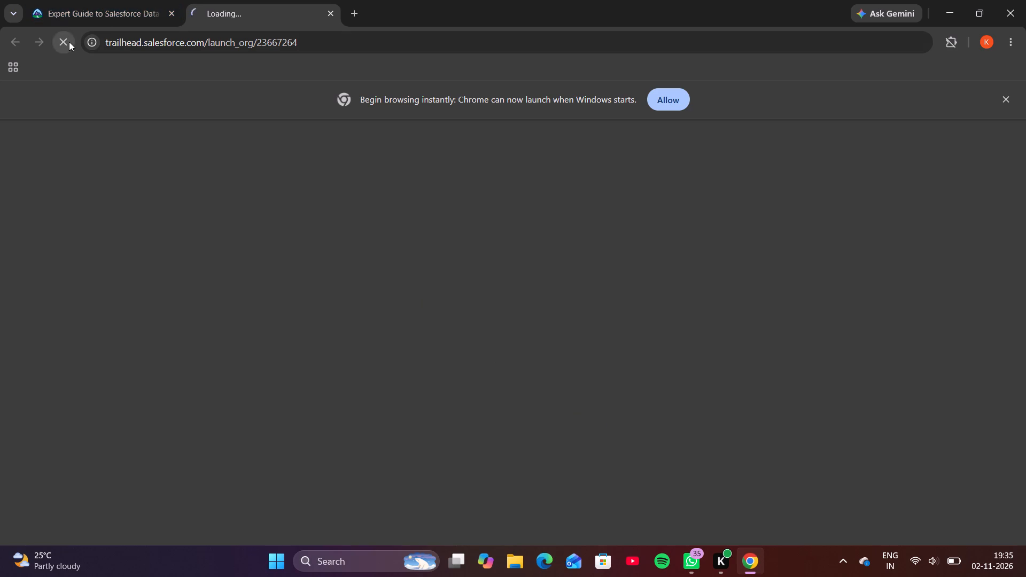
# Back on the Trailhead page, copy the heading "Manage Reported Data".
pyautogui.click(116, 12)
pyautogui.scroll(6, 49, 316)
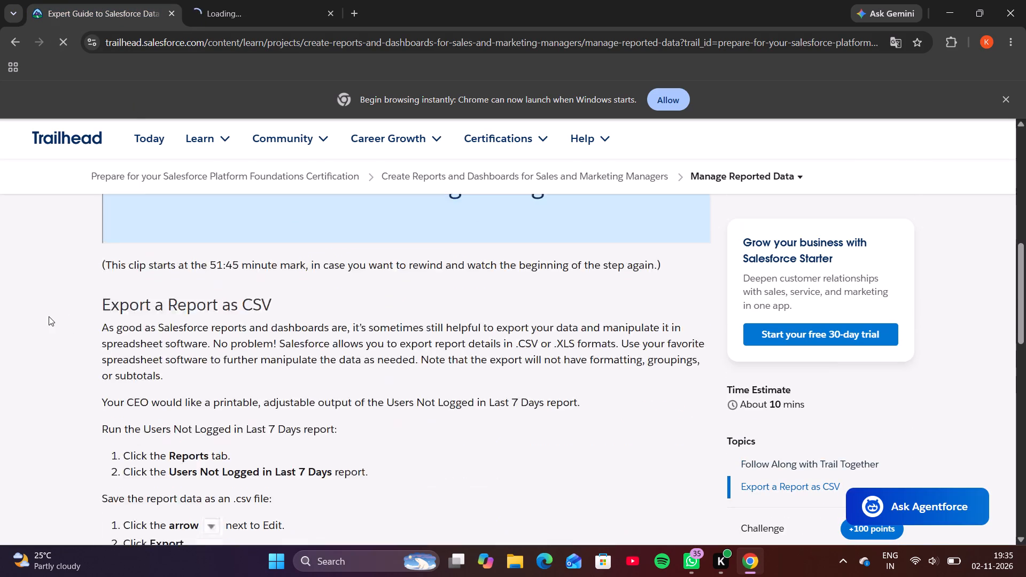
pyautogui.scroll(2, 49, 316)
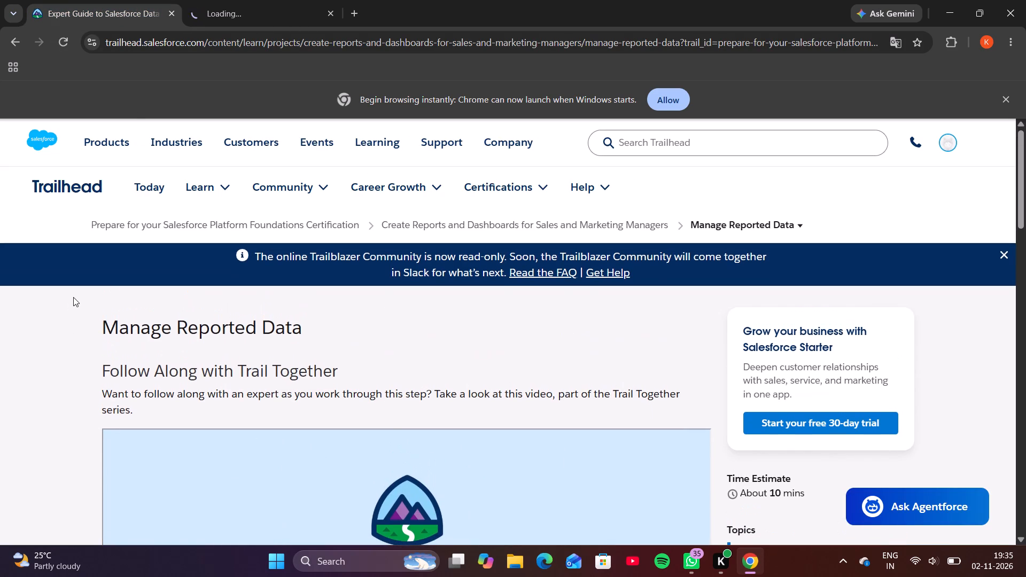
pyautogui.moveTo(73, 297); pyautogui.dragTo(322, 332)
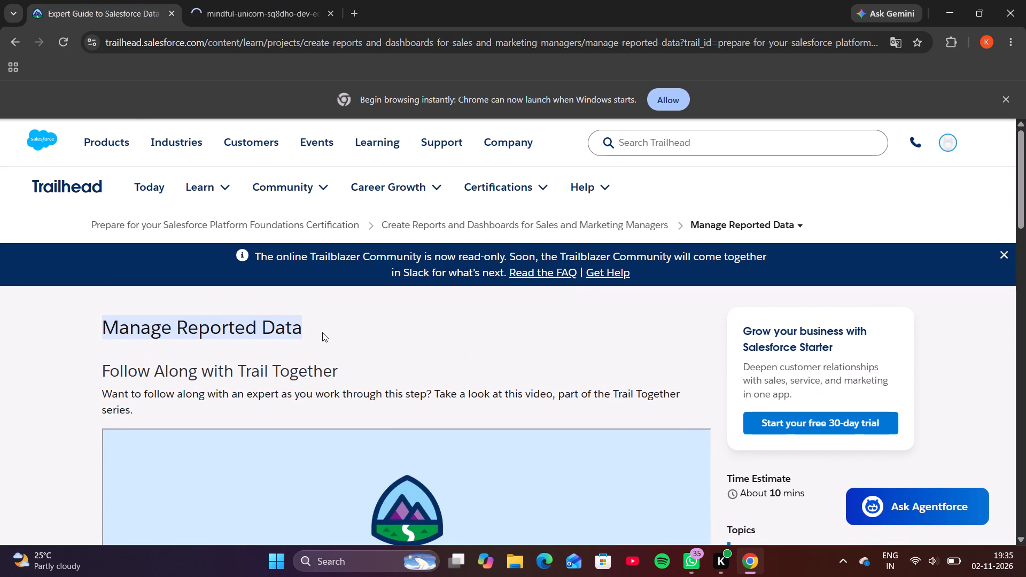
pyautogui.hotkey('ctrl', 'c')
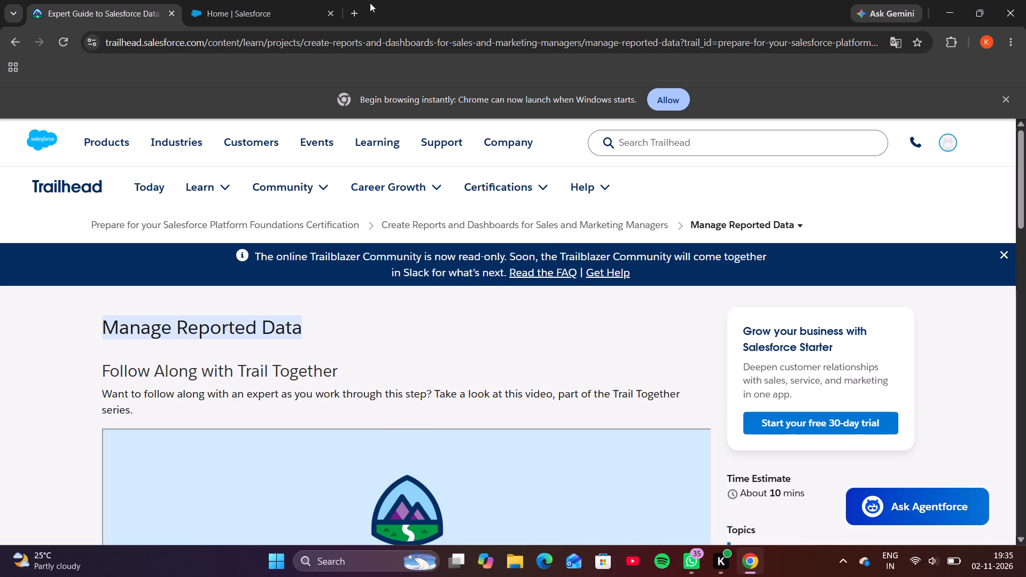
# Switch to YouTube, search for "Manage Reported Data" and open The Bit's Trailhead walkthrough video.
pyautogui.click(355, 5)
pyautogui.click(354, 47)
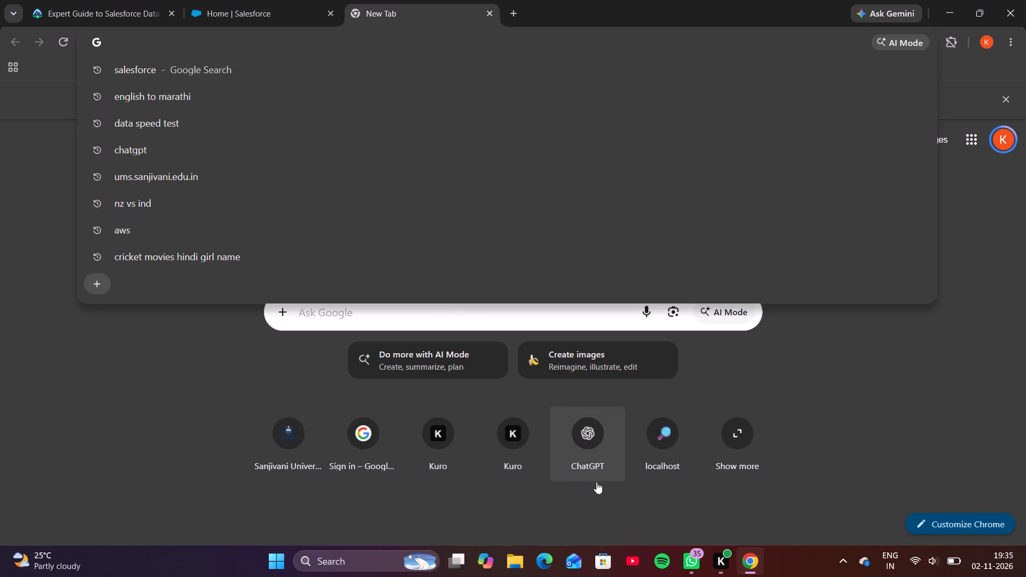
pyautogui.click(632, 564)
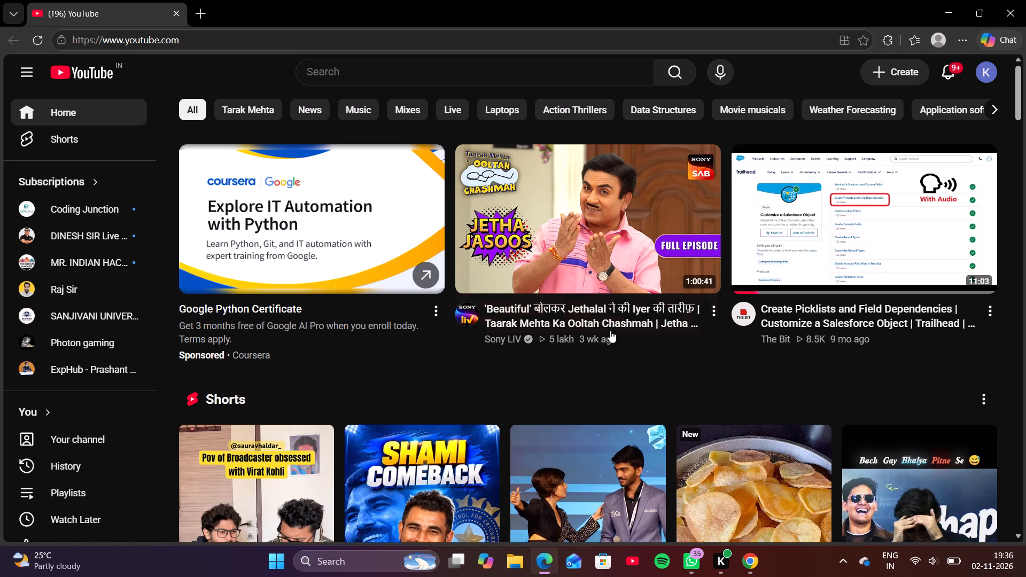
pyautogui.click(481, 65)
pyautogui.hotkey('ctrl', 'v')
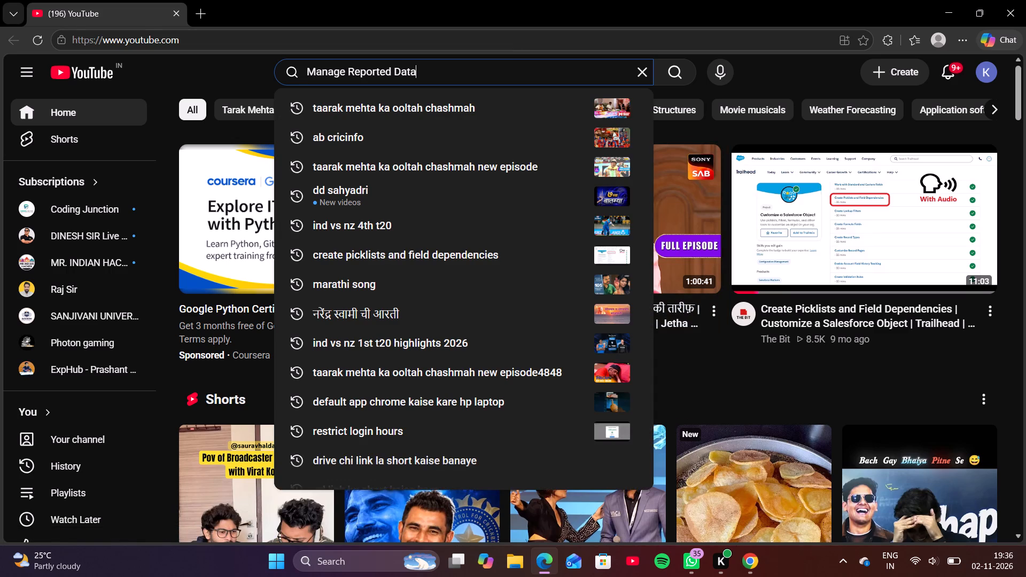
pyautogui.press('Return')
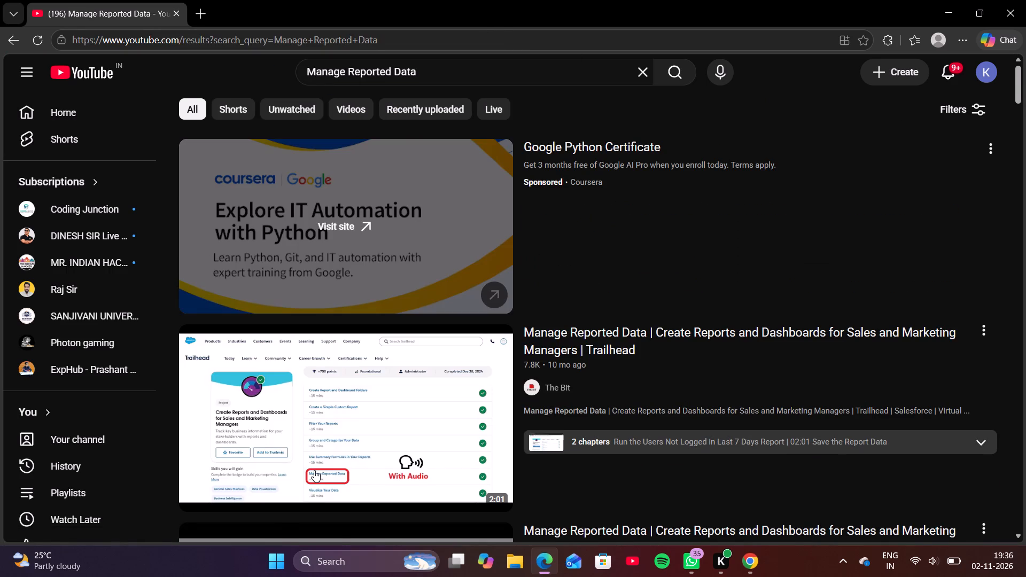
pyautogui.click(314, 470)
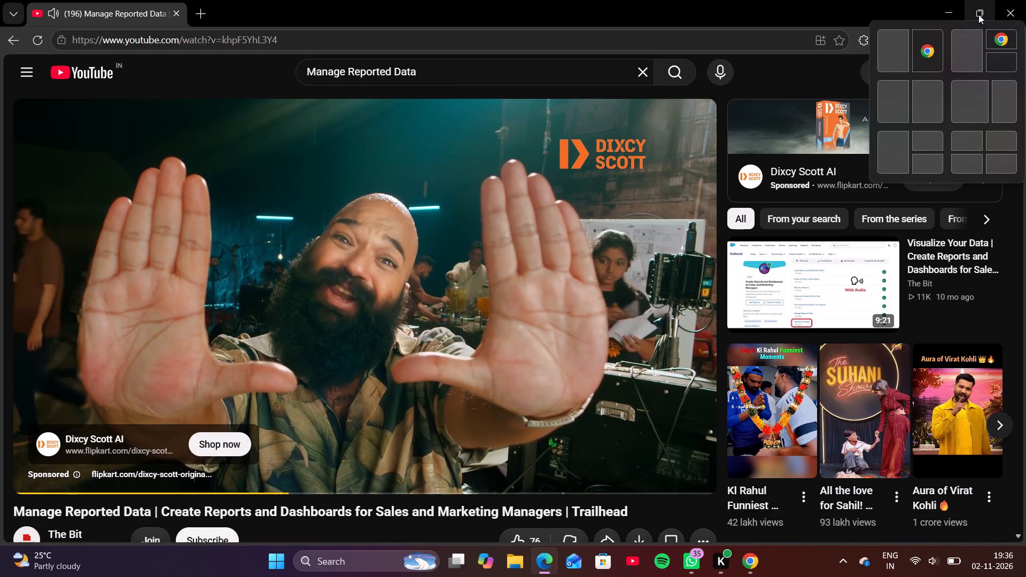
# Arrange the YouTube video and Chrome side by side, with the Salesforce playground home page showing in Chrome.
pyautogui.click(896, 104)
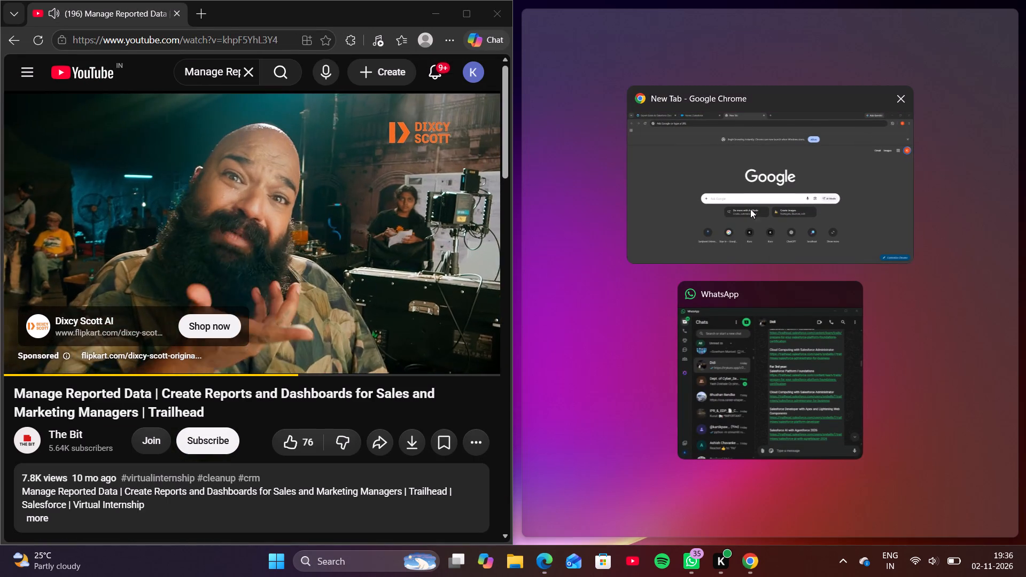
pyautogui.click(704, 149)
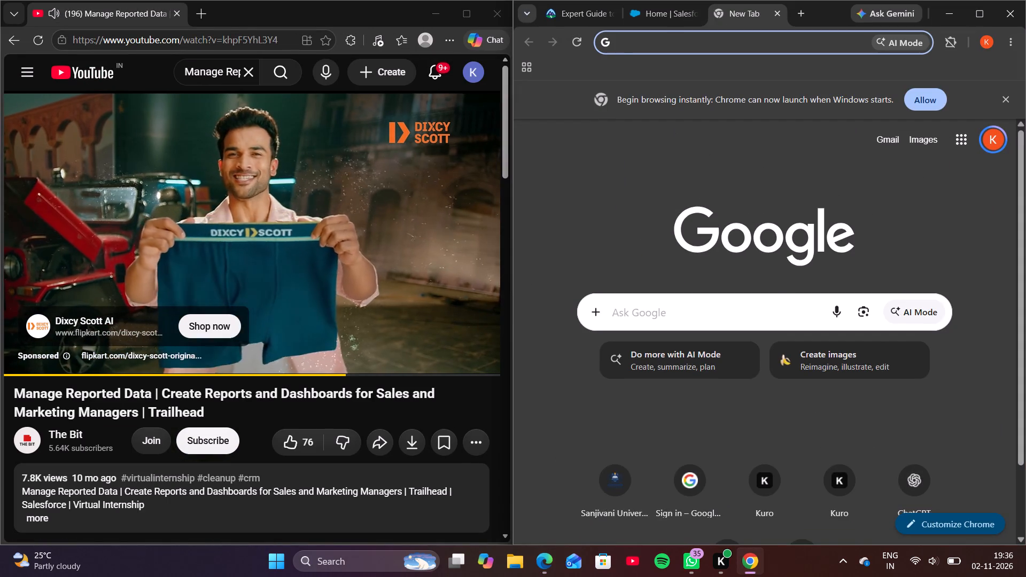
pyautogui.click(664, 21)
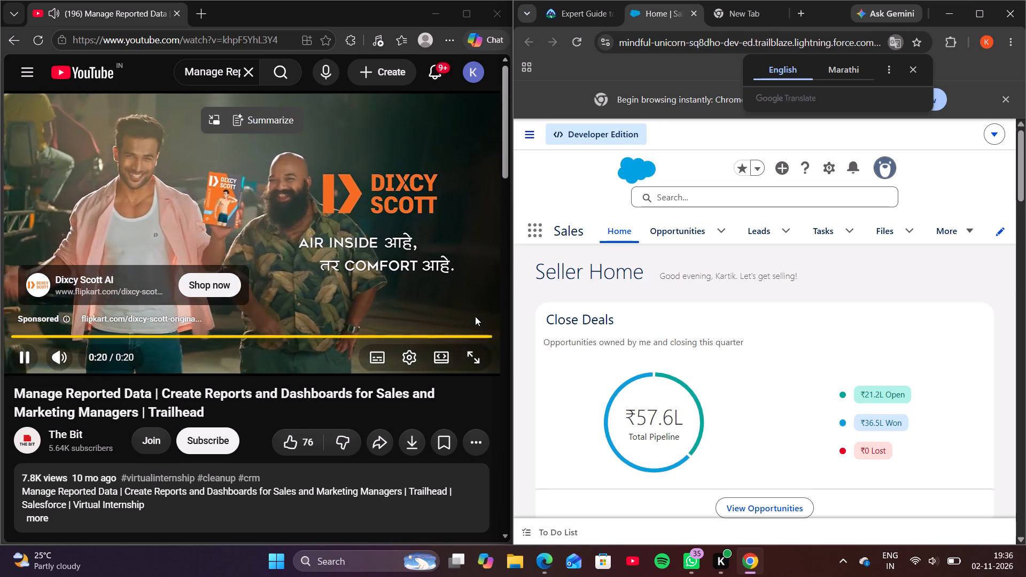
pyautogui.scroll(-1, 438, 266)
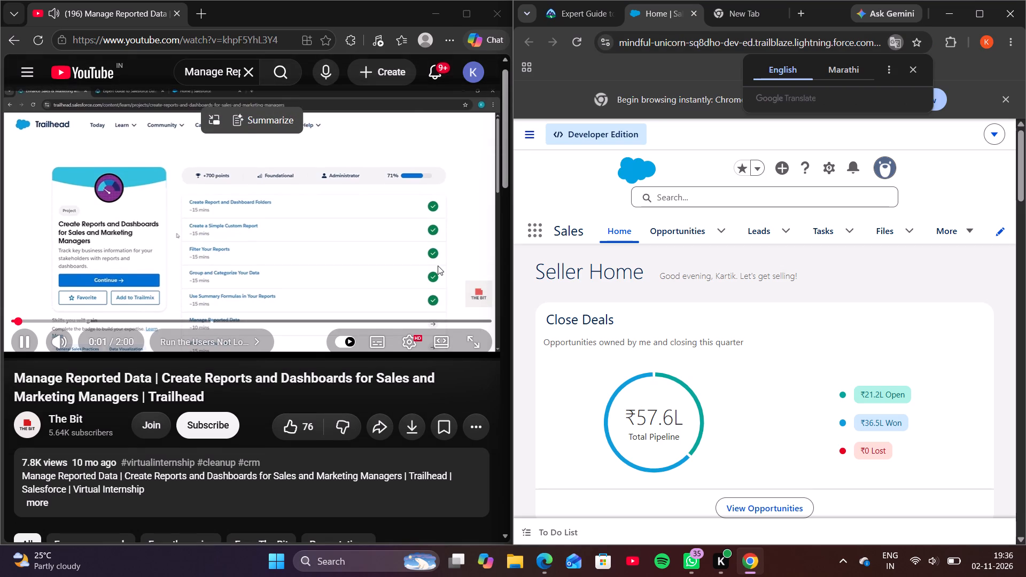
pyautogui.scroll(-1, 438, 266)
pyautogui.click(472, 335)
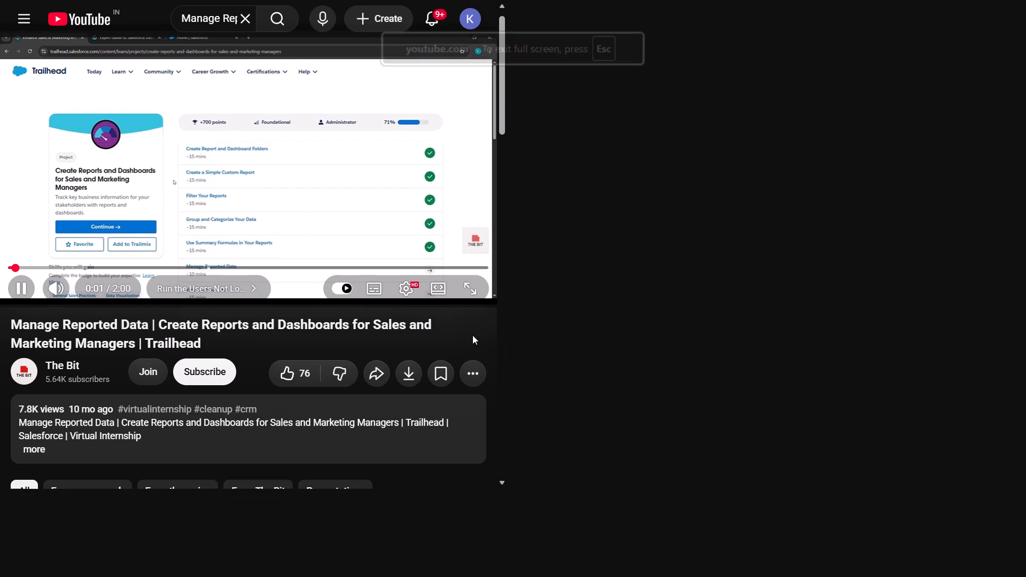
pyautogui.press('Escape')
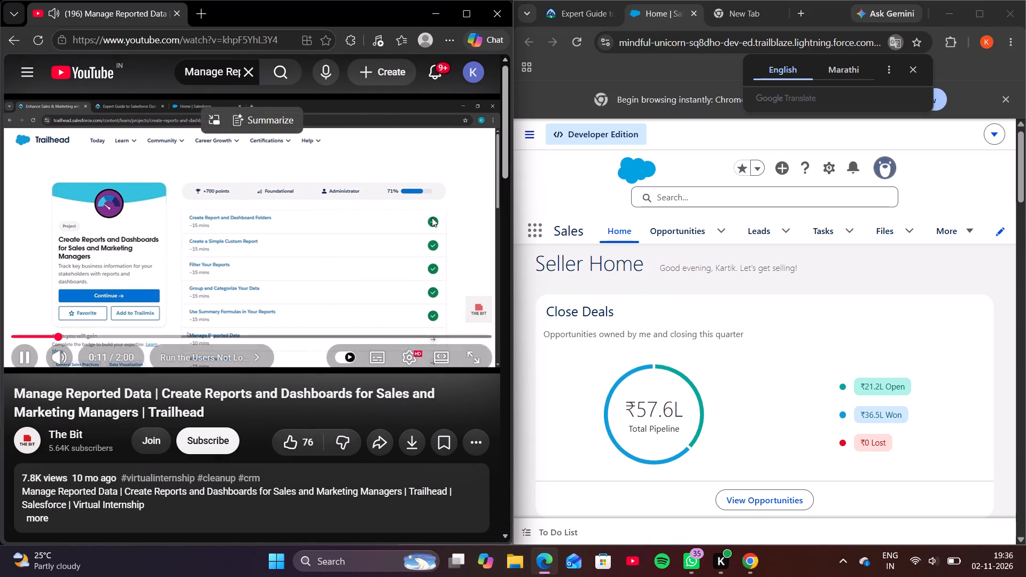
# Follow the video in the Salesforce playground and open the Sales app.
pyautogui.scroll(-3, 624, 404)
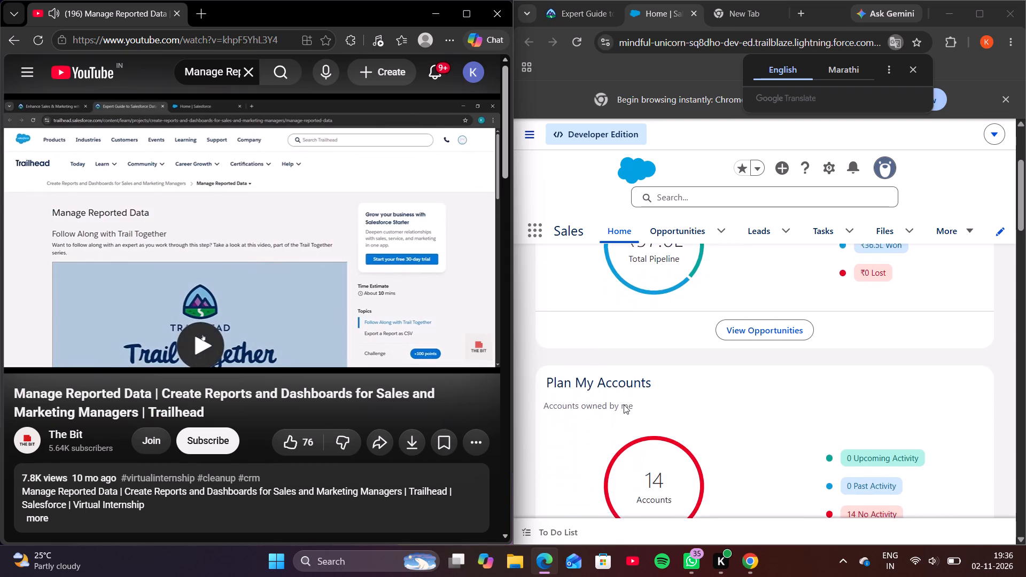
pyautogui.scroll(-1, 624, 404)
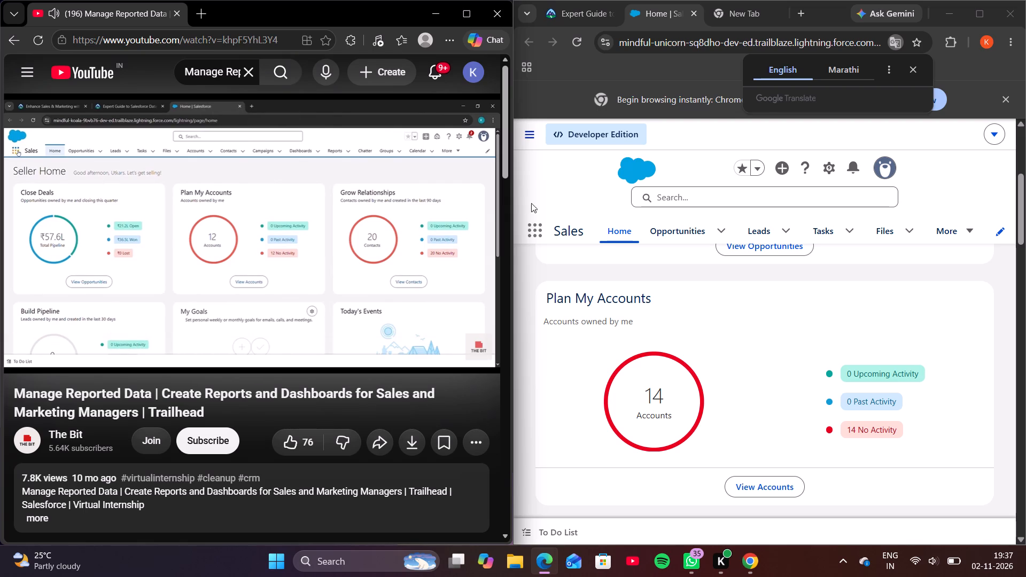
pyautogui.click(539, 221)
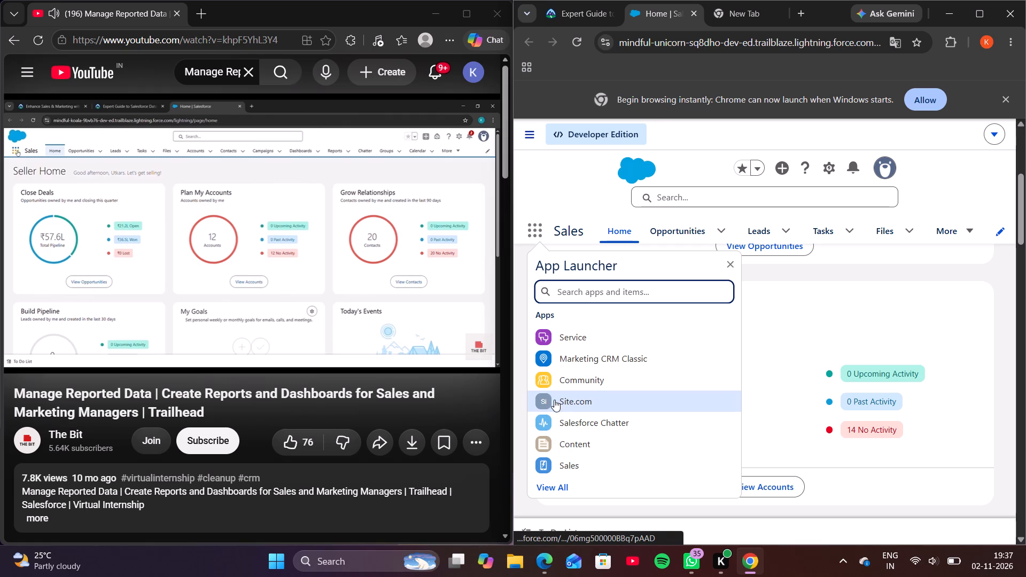
pyautogui.click(564, 463)
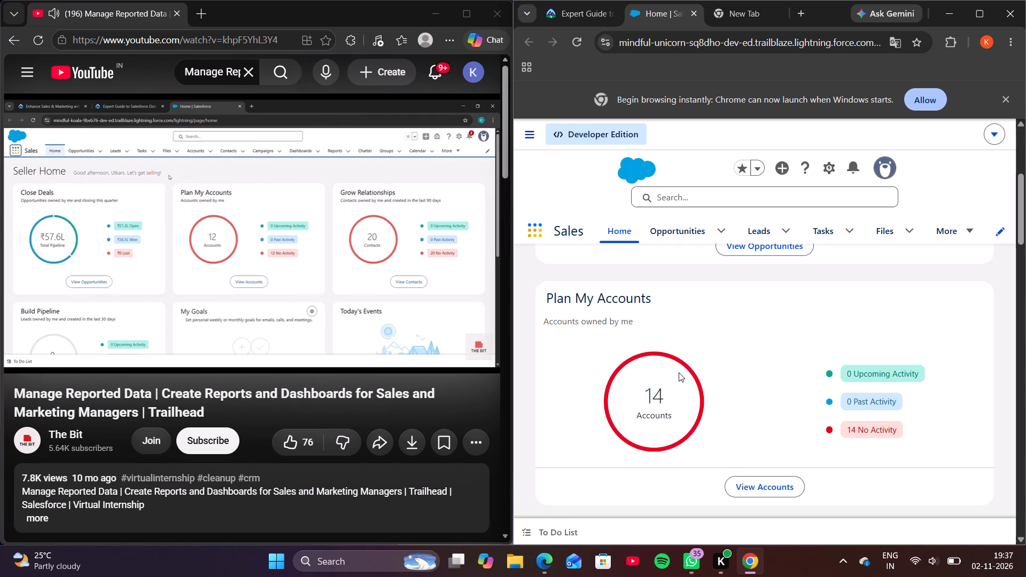
# Maximize the Salesforce window and open the Reports page of the Sales app.
pyautogui.scroll(2, 751, 331)
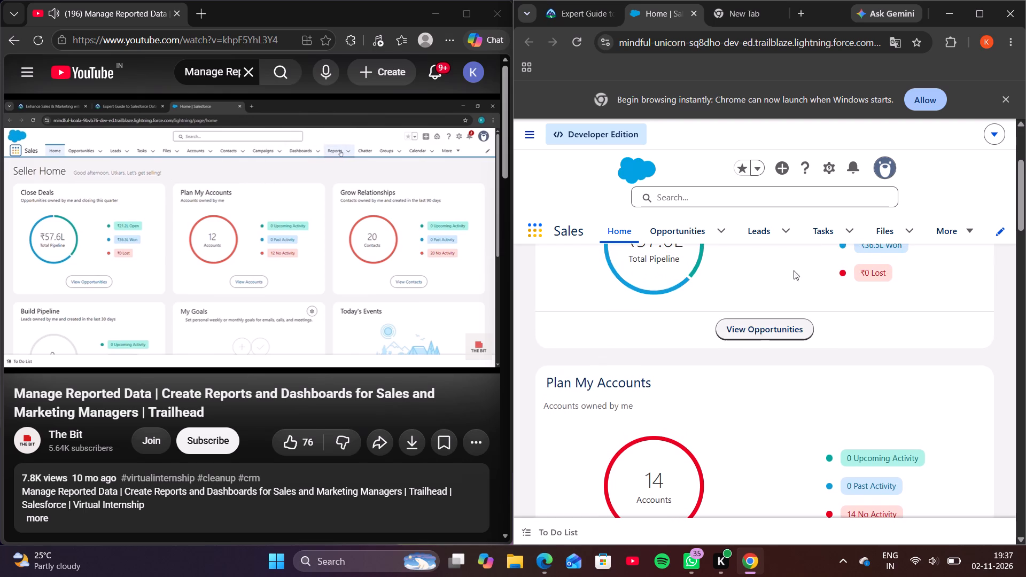
pyautogui.hscroll(-3, 848, 238)
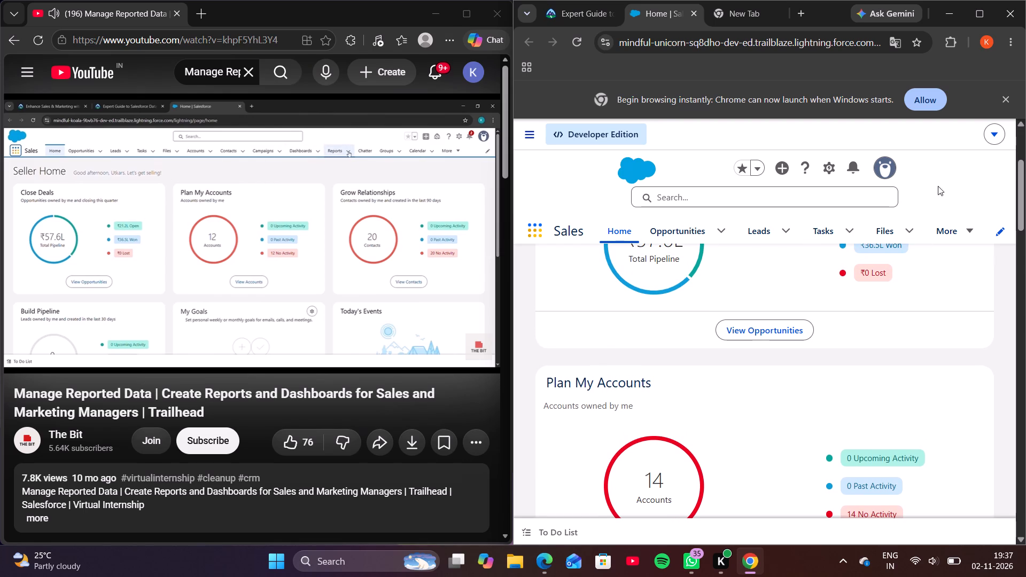
pyautogui.click(973, 10)
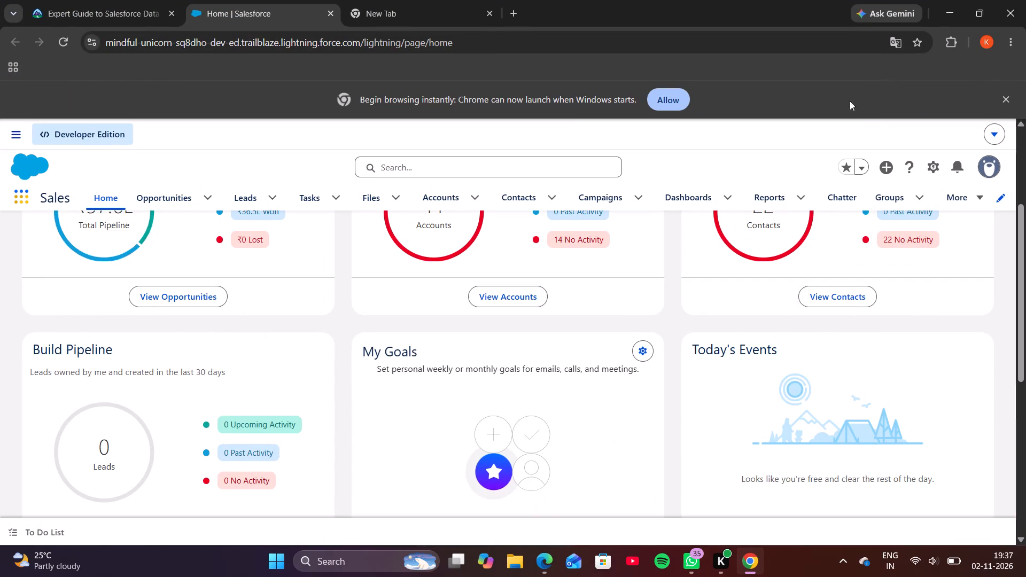
pyautogui.click(775, 192)
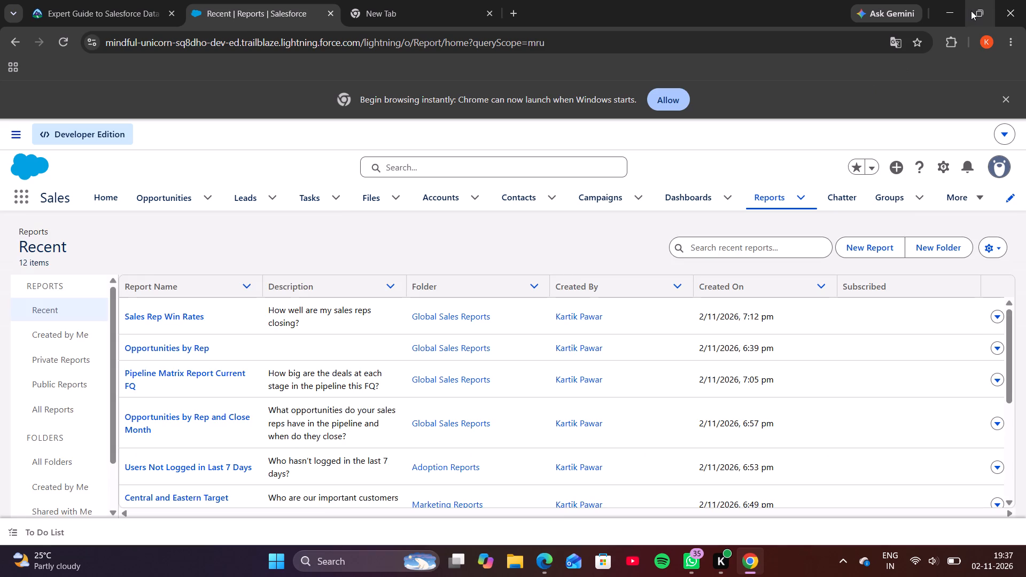
# Arrange the Salesforce Reports window side by side with the Manage Reported Data YouTube video to follow the walkthrough.
pyautogui.click(888, 111)
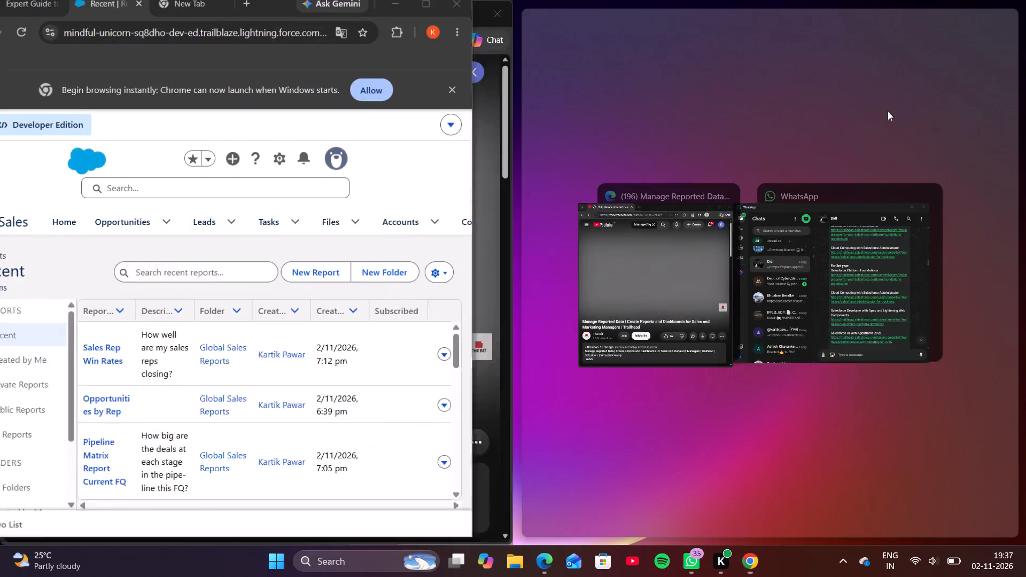
pyautogui.click(727, 264)
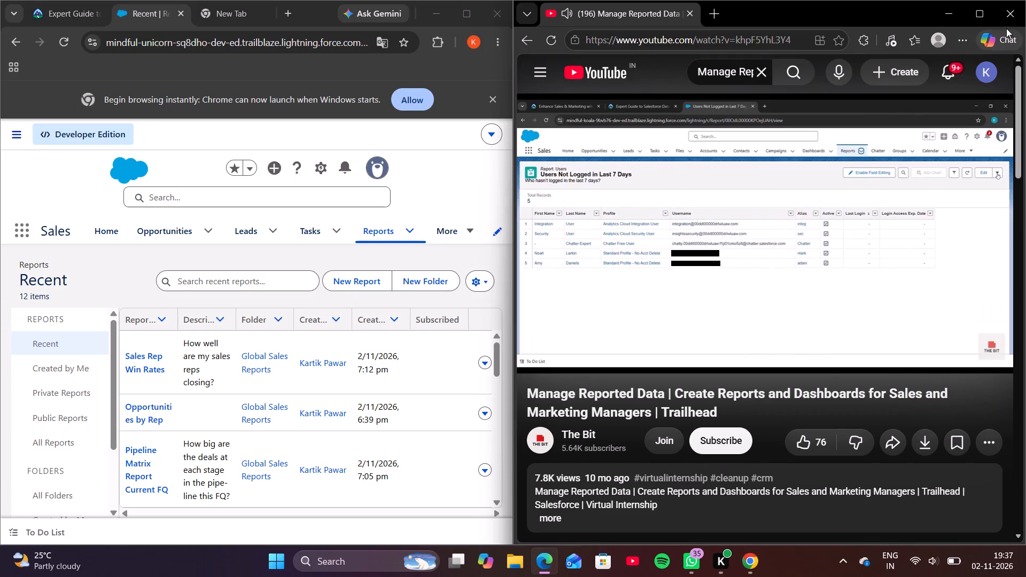
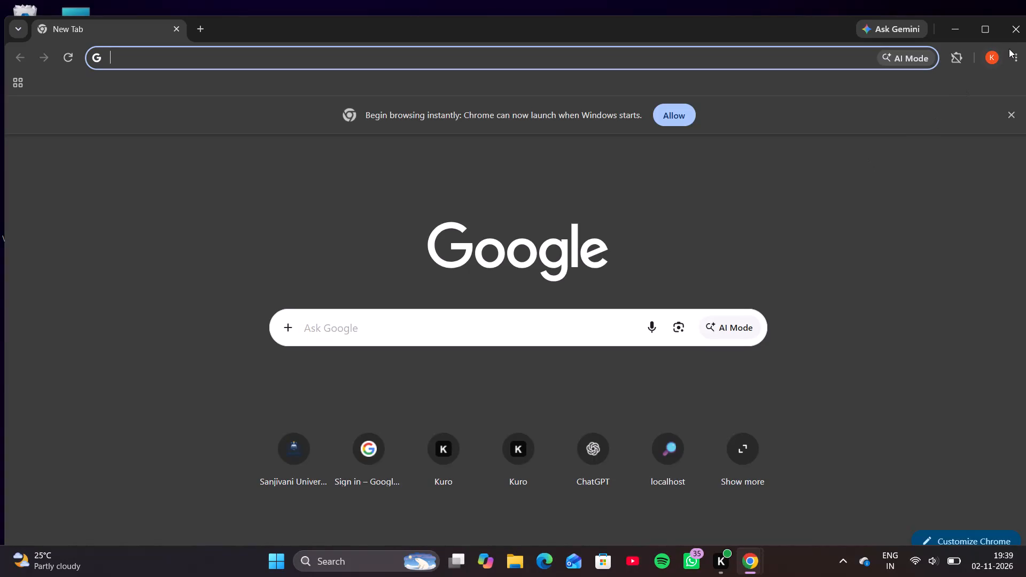
# Open Chrome's download history page from the new tab.
pyautogui.click(1012, 52)
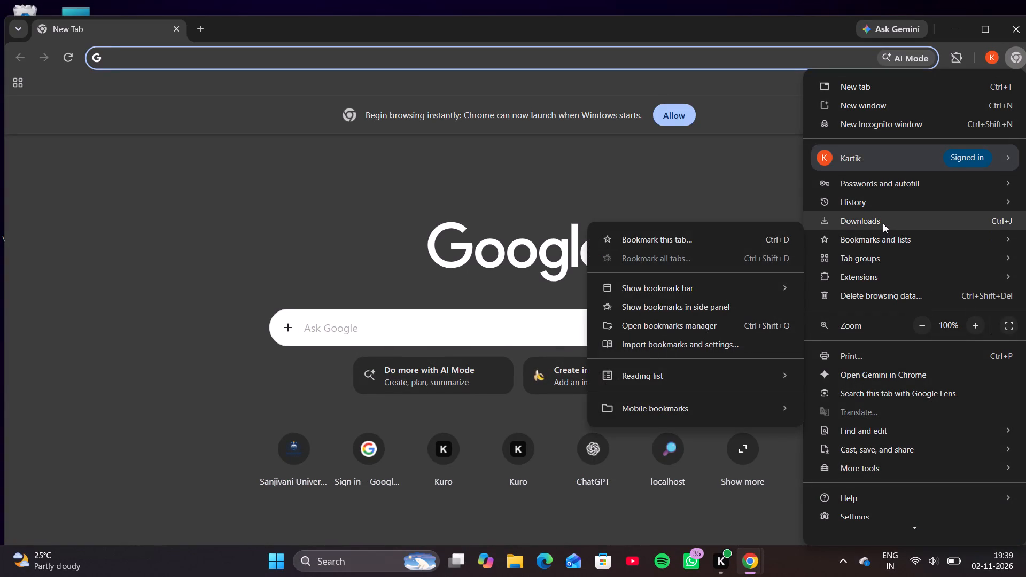
pyautogui.click(861, 221)
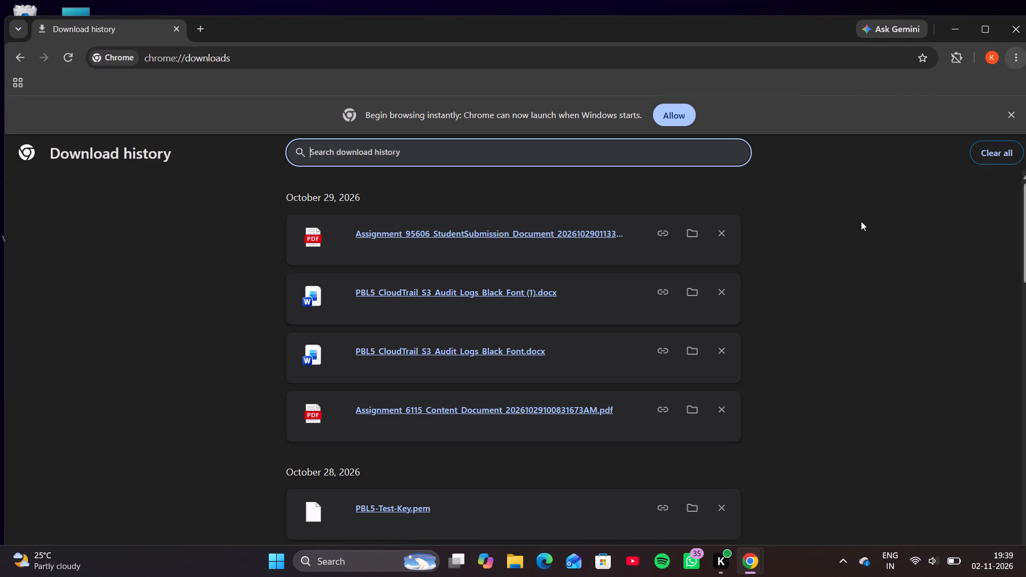
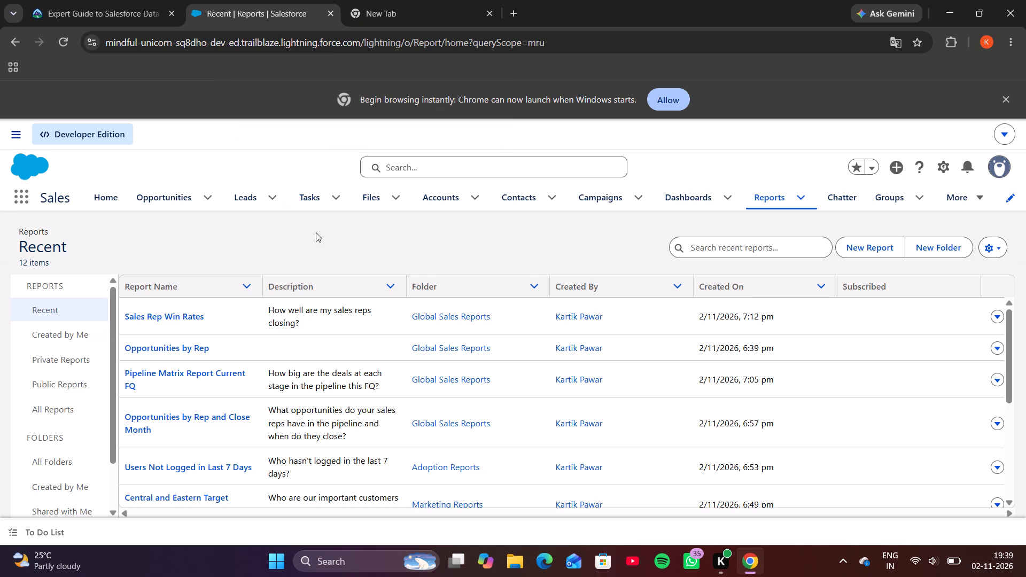
# Open the Users Not Logged in Last 7 Days report in the Salesforce playground.
pyautogui.click(85, 22)
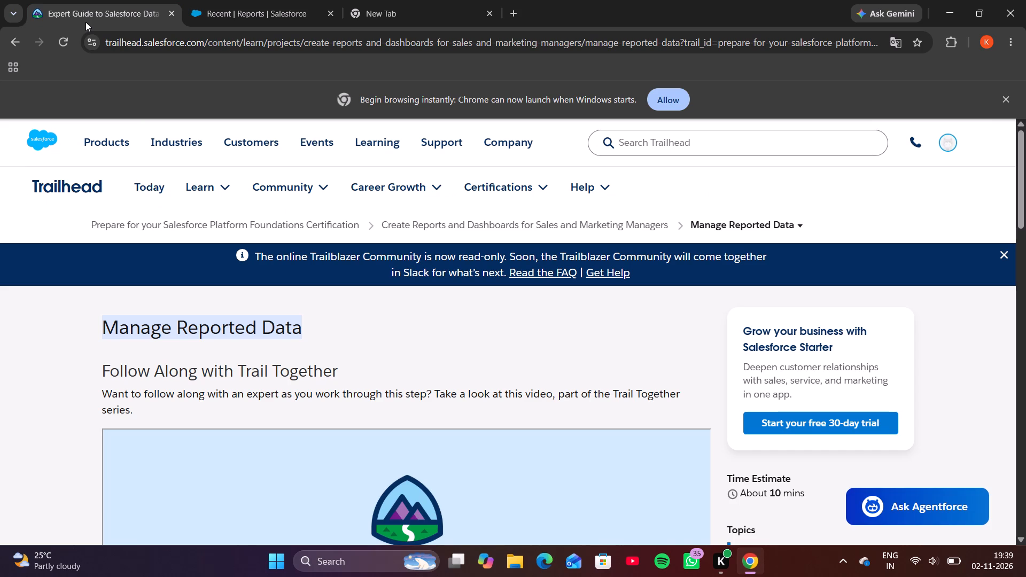
pyautogui.click(228, 11)
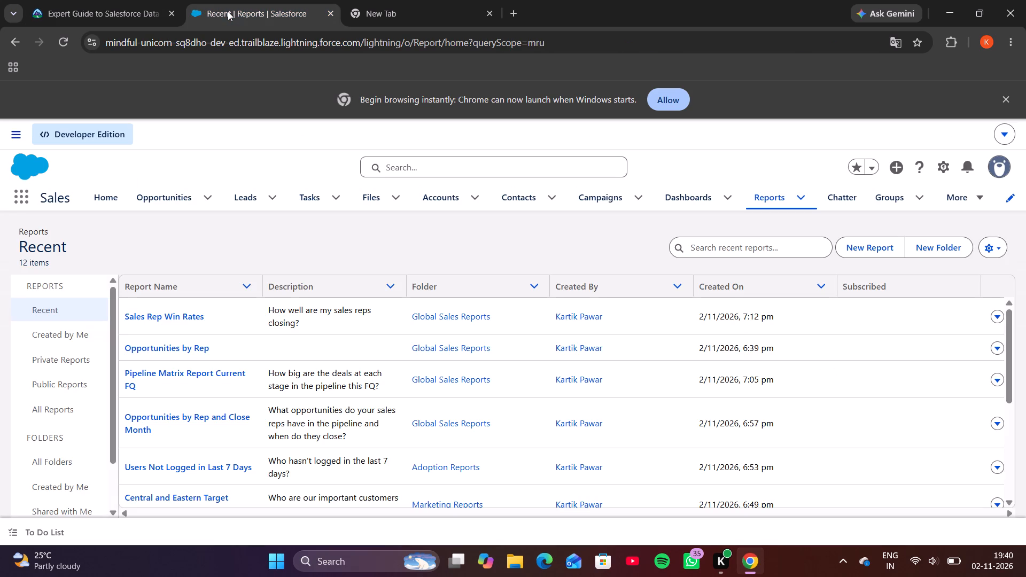
pyautogui.press('a')
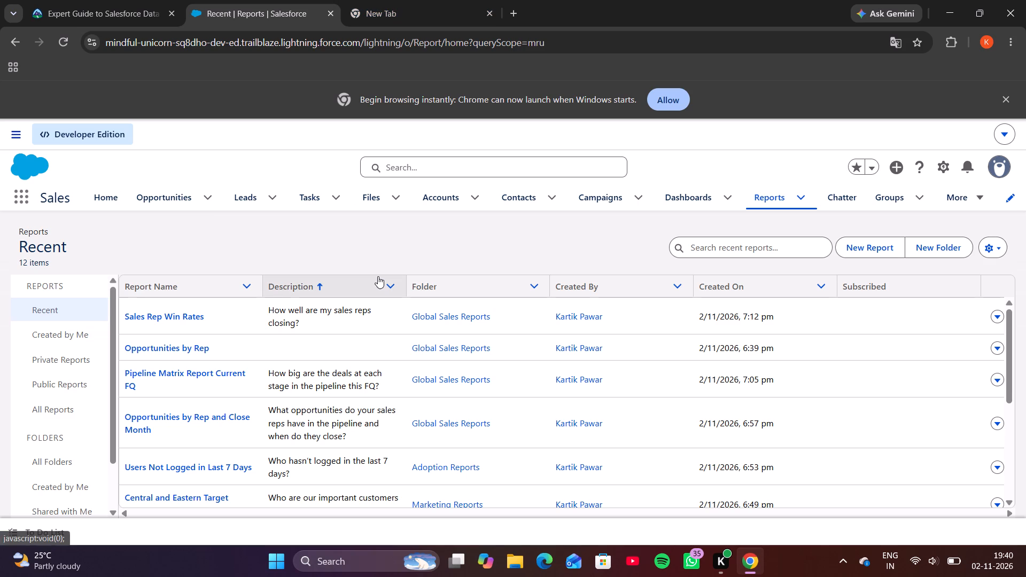
pyautogui.scroll(-1, 395, 396)
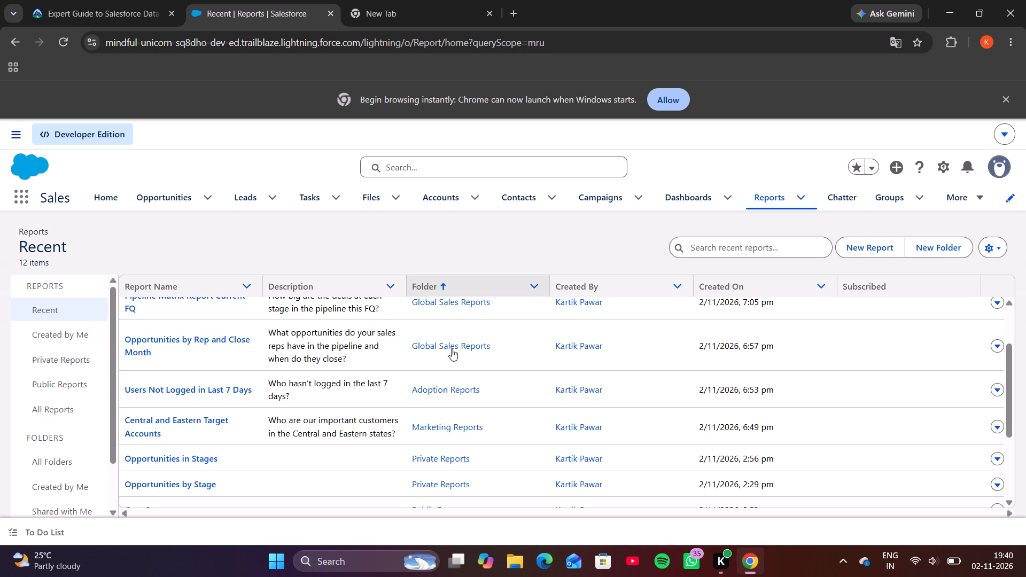
pyautogui.scroll(2, 446, 354)
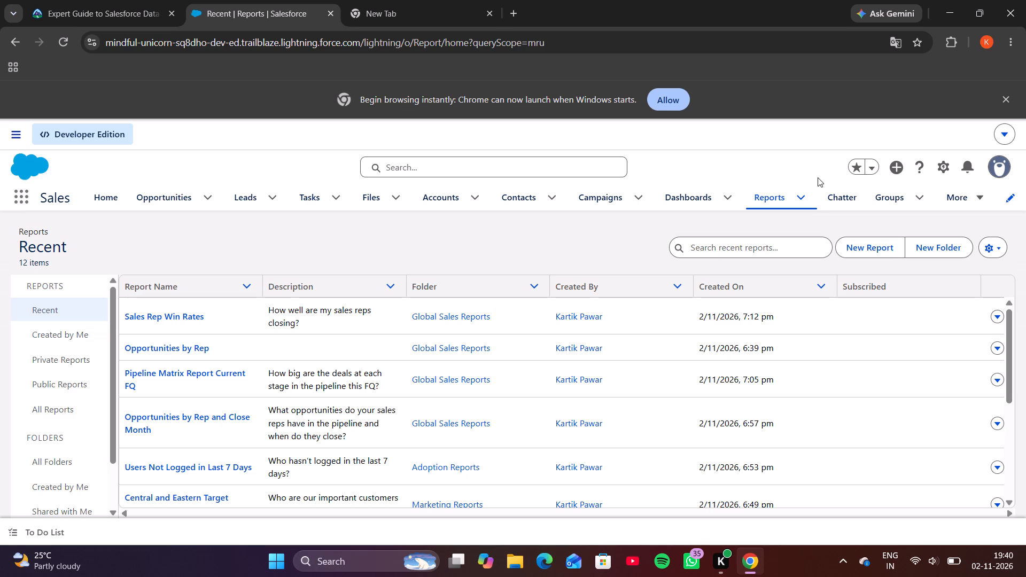
pyautogui.click(798, 195)
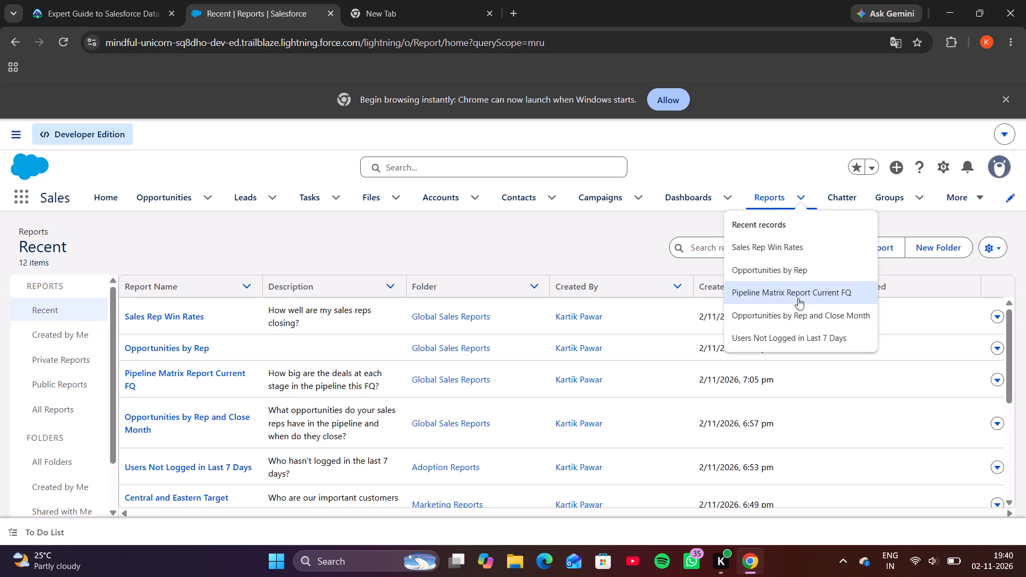
pyautogui.click(796, 339)
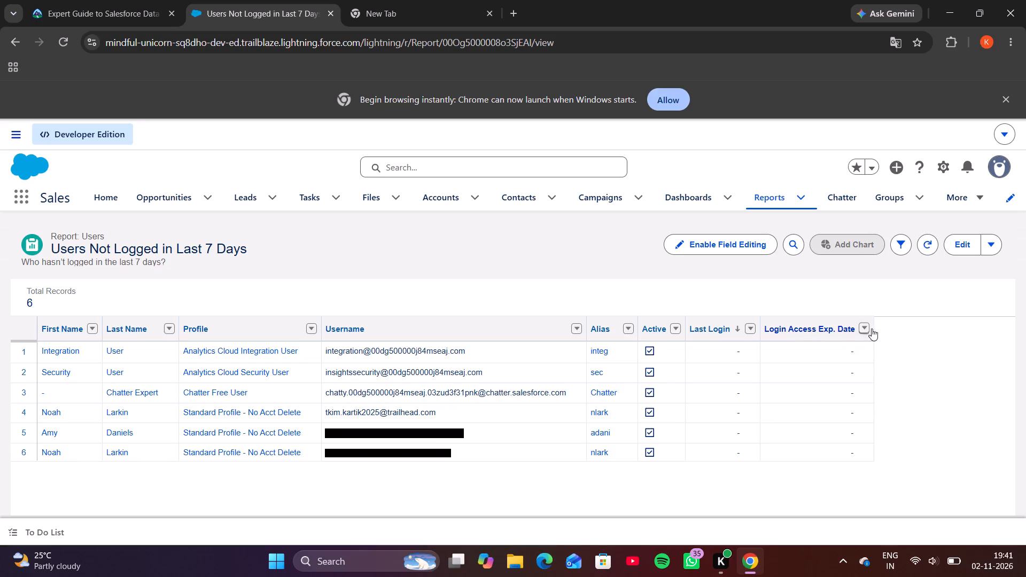
# Export the report as Details Only in Comma Delimited .csv format with ISO-8859-1 (General US & Western European, ISO-LATIN-1) encoding.
pyautogui.click(996, 242)
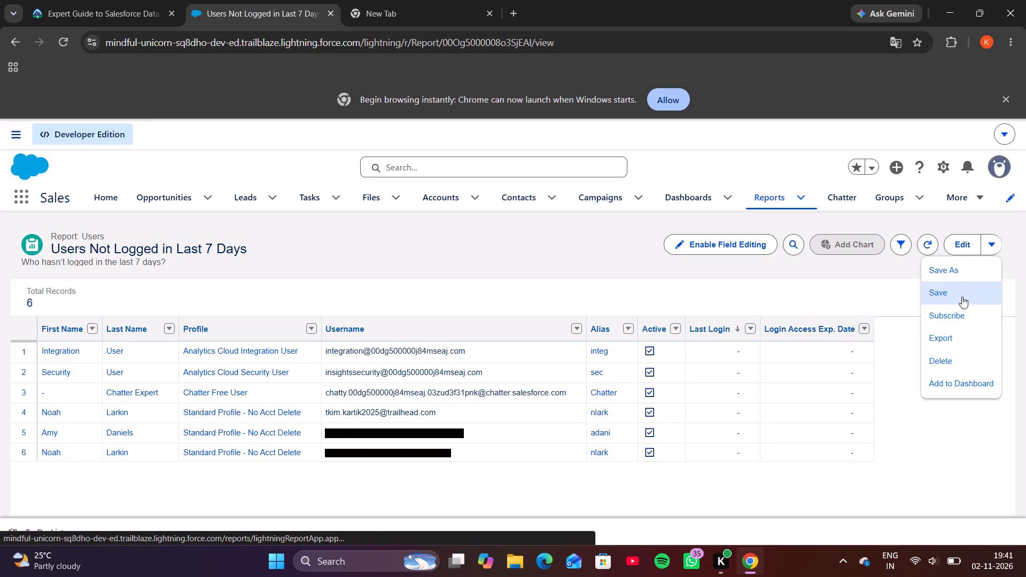
pyautogui.click(951, 343)
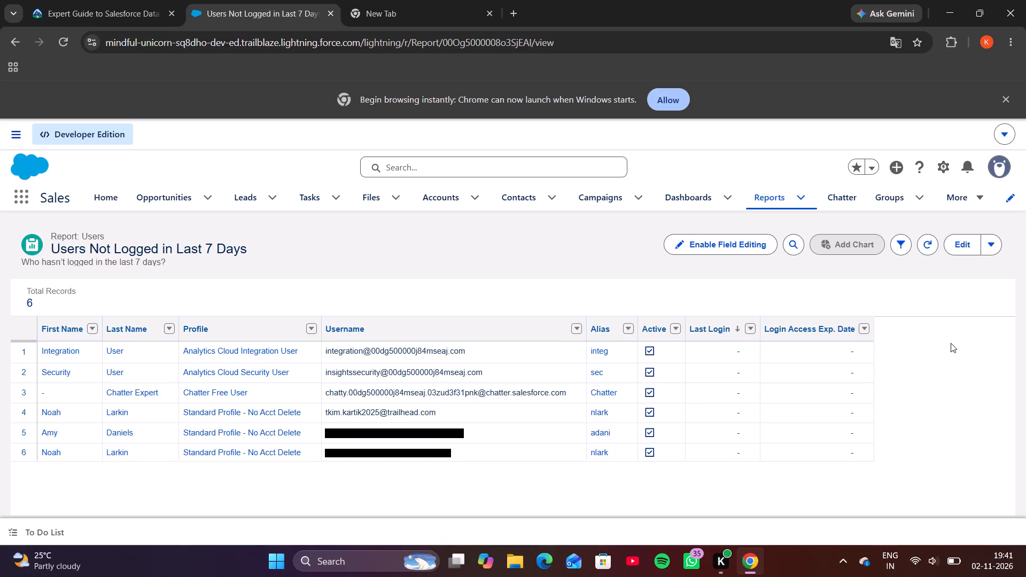
pyautogui.click(989, 249)
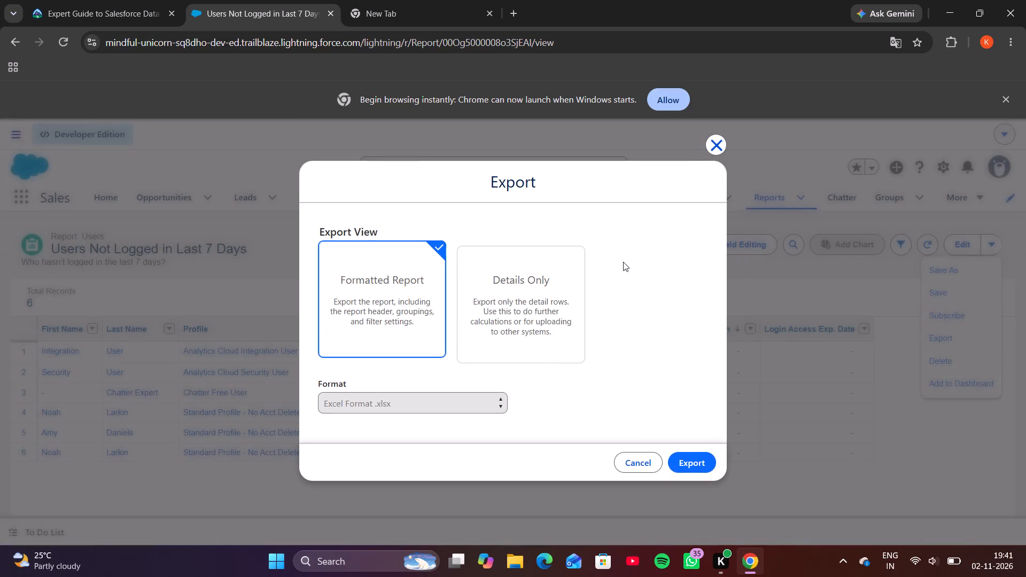
pyautogui.click(510, 269)
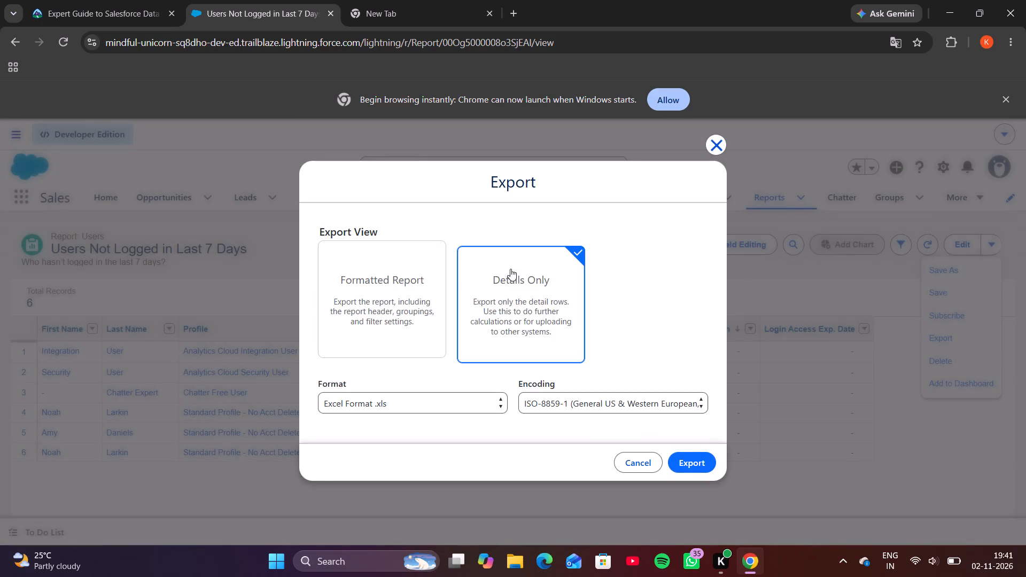
pyautogui.click(499, 407)
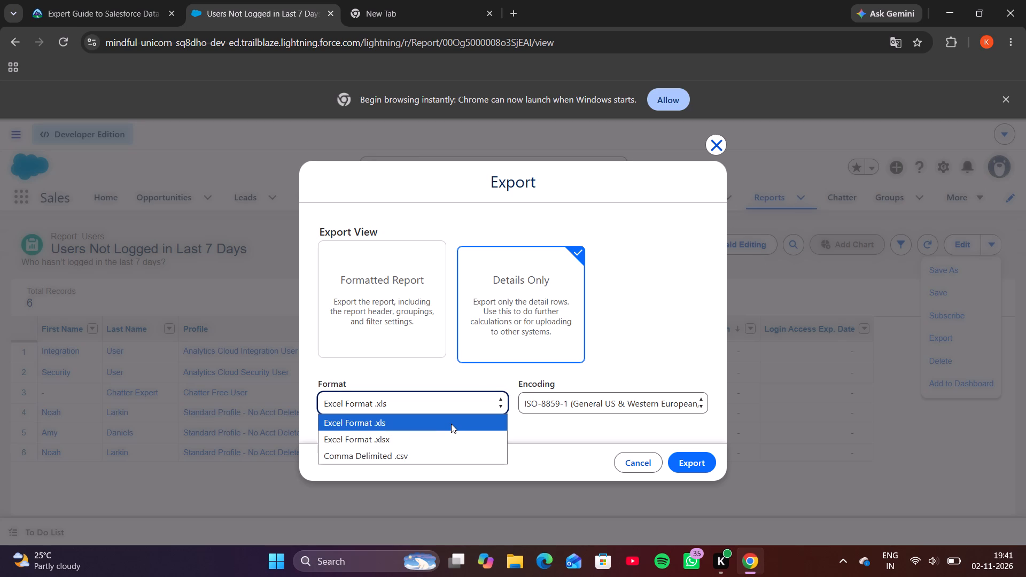
pyautogui.click(452, 467)
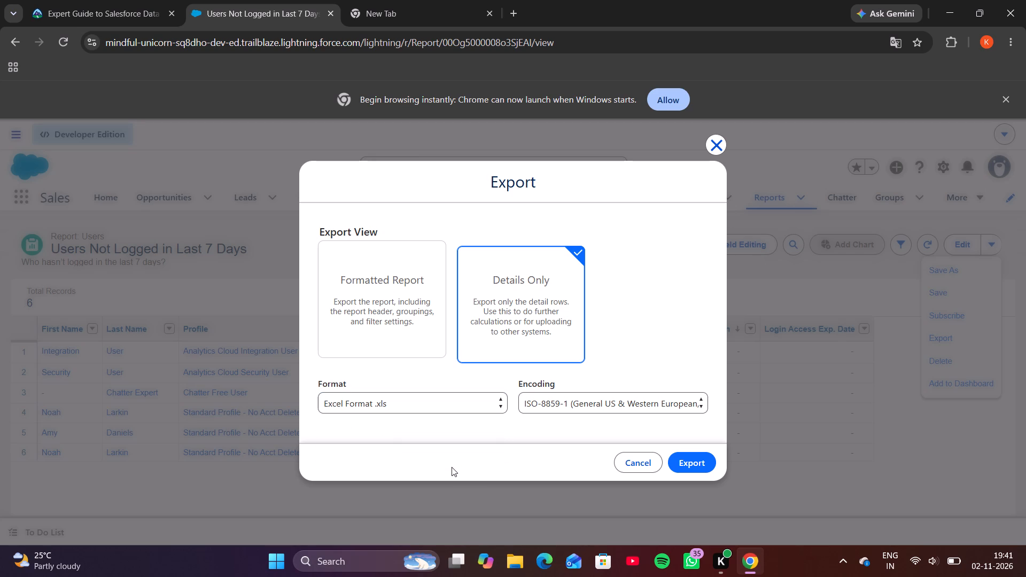
pyautogui.click(430, 406)
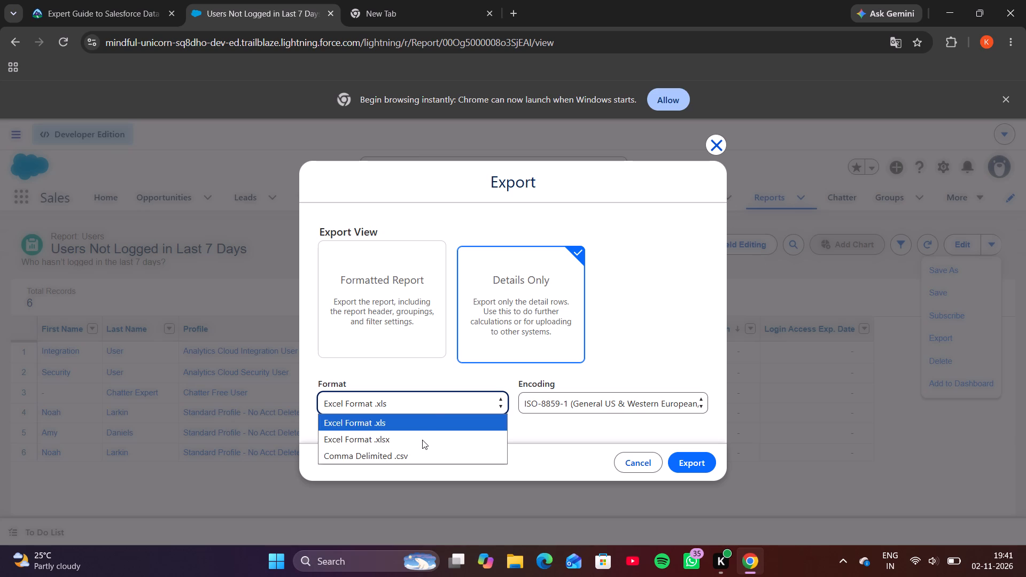
pyautogui.click(418, 450)
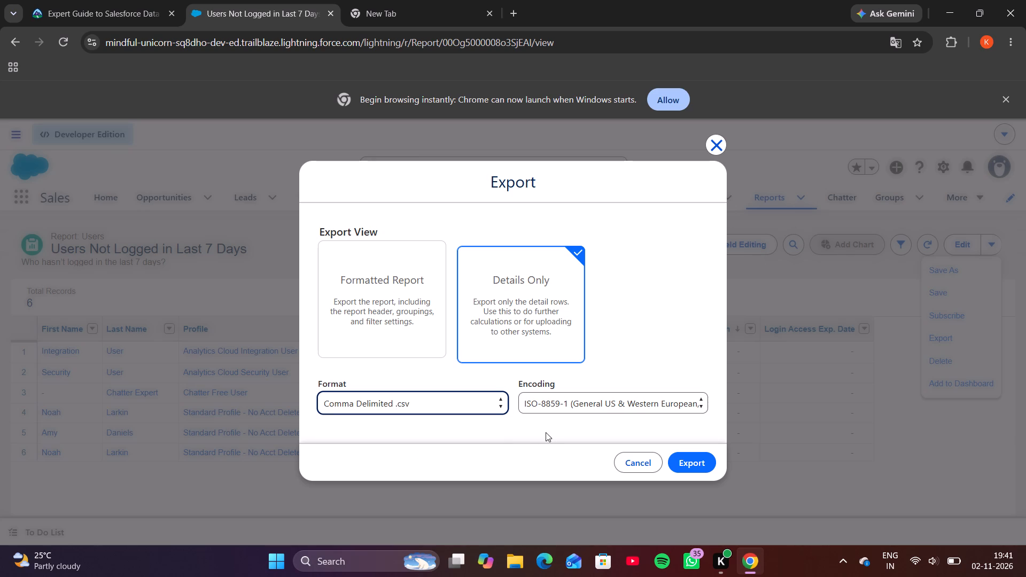
pyautogui.click(571, 403)
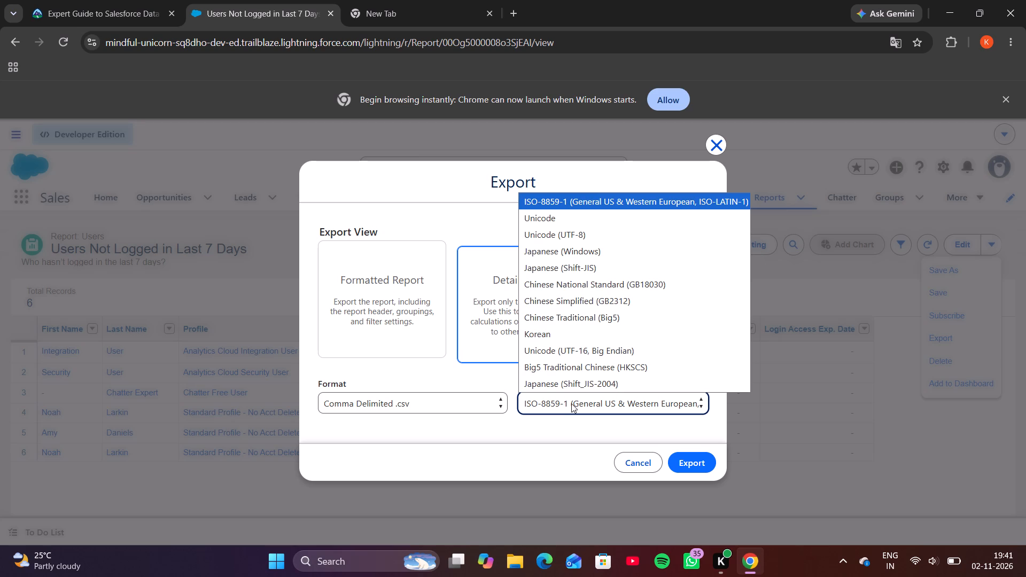
pyautogui.click(562, 420)
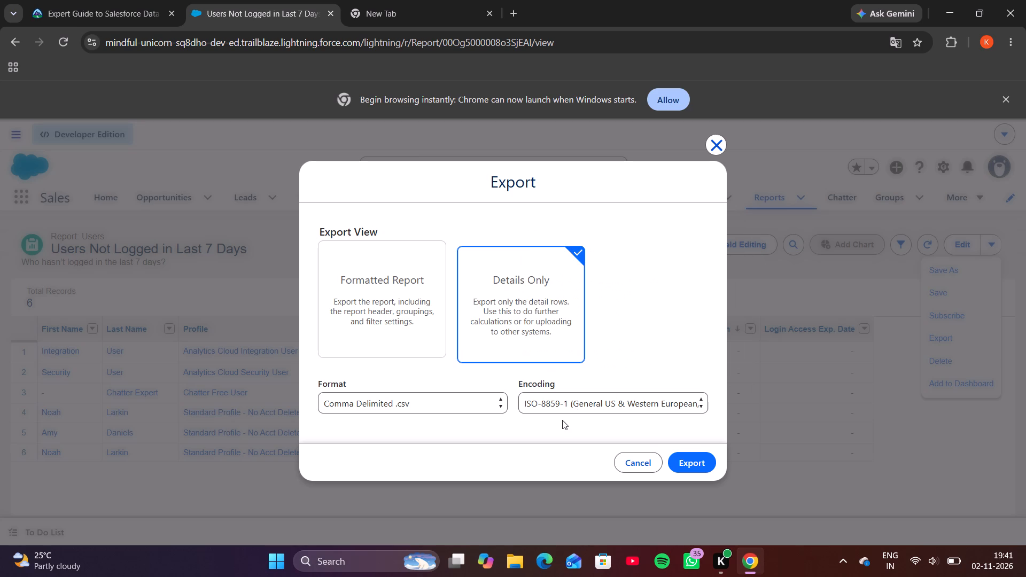
pyautogui.click(701, 458)
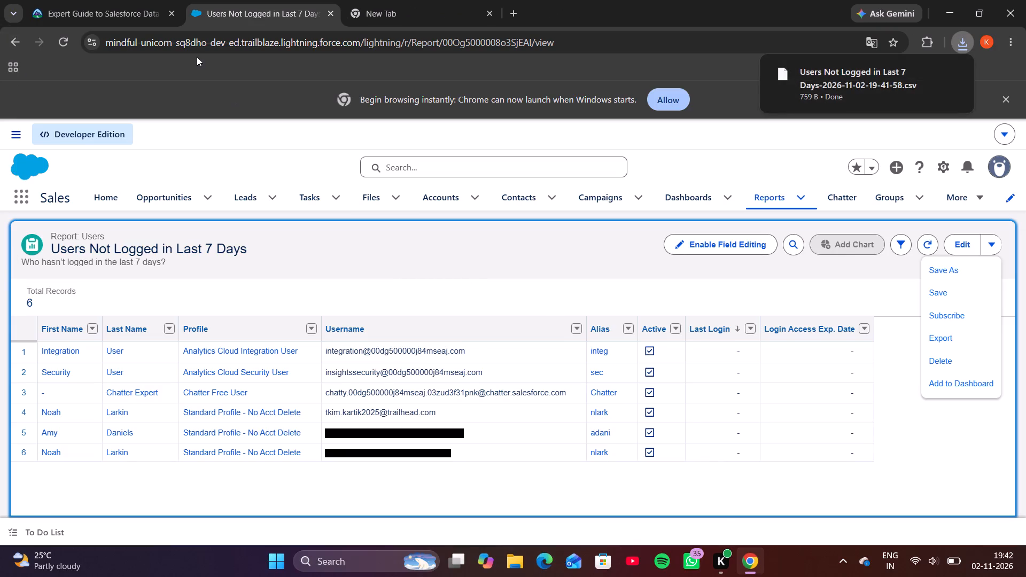
# Return to Trailhead's Manage Reported Data page and verify the step to earn 100 points.
pyautogui.click(98, 6)
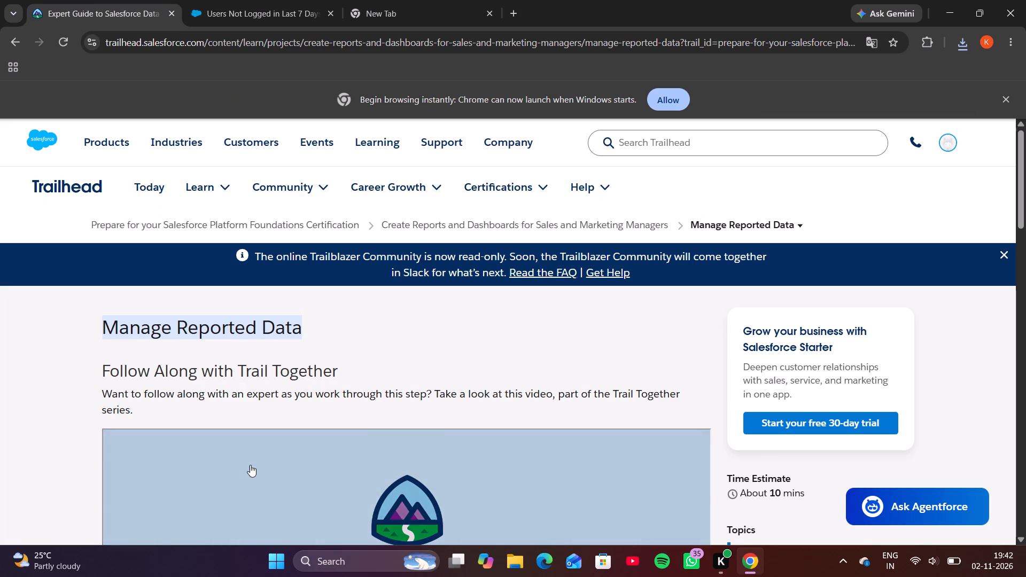
pyautogui.scroll(-6, 250, 465)
pyautogui.click(242, 404)
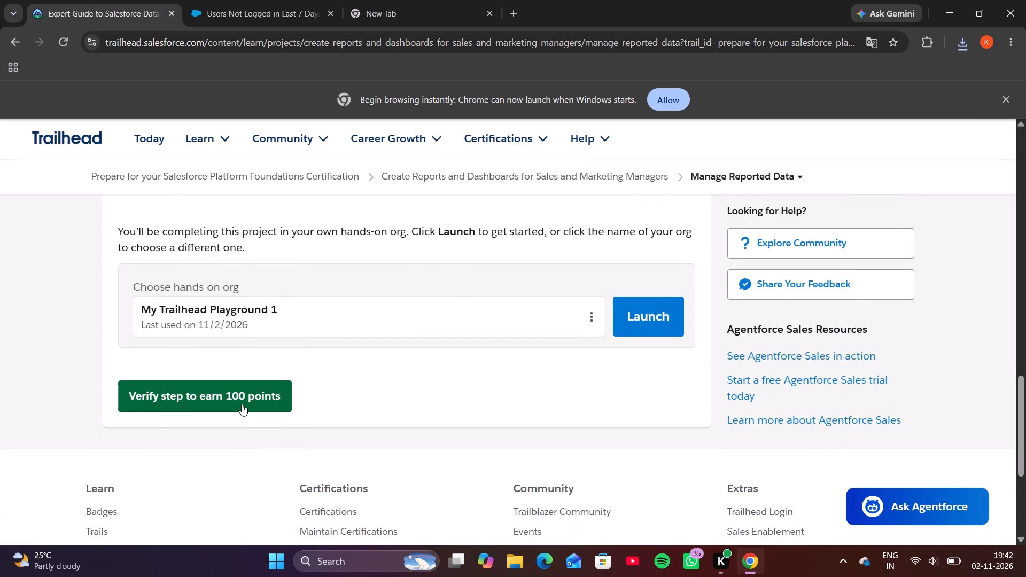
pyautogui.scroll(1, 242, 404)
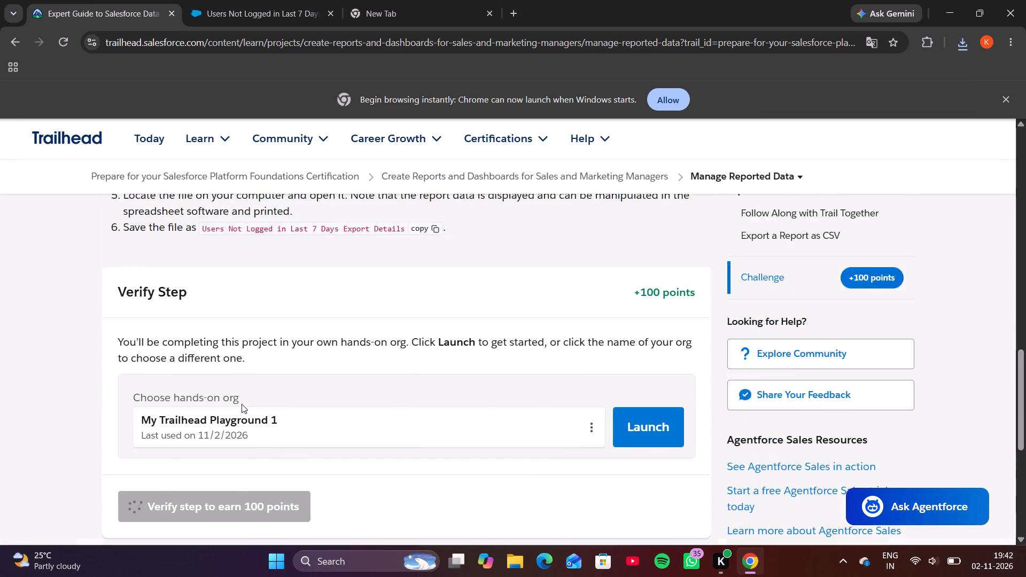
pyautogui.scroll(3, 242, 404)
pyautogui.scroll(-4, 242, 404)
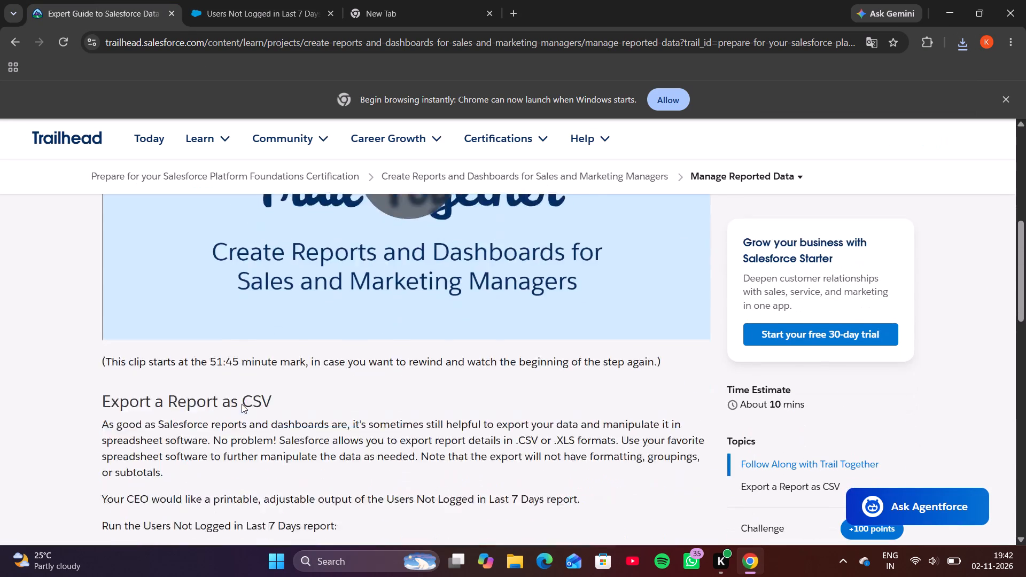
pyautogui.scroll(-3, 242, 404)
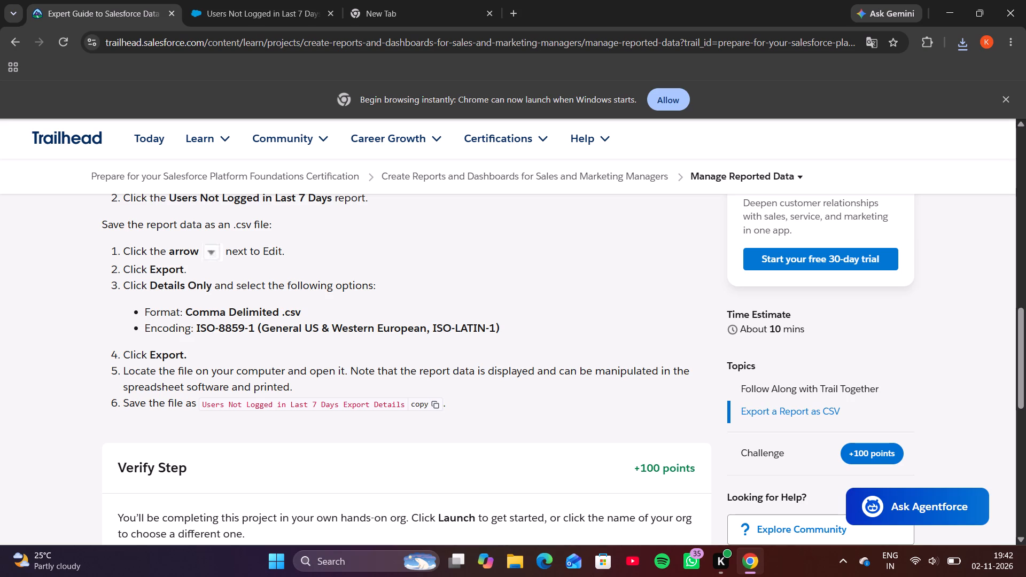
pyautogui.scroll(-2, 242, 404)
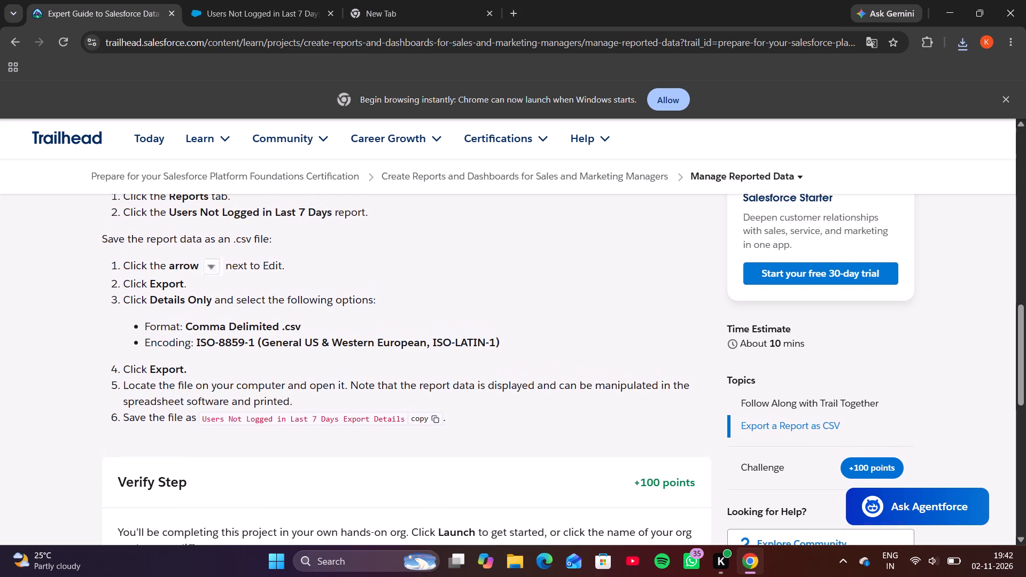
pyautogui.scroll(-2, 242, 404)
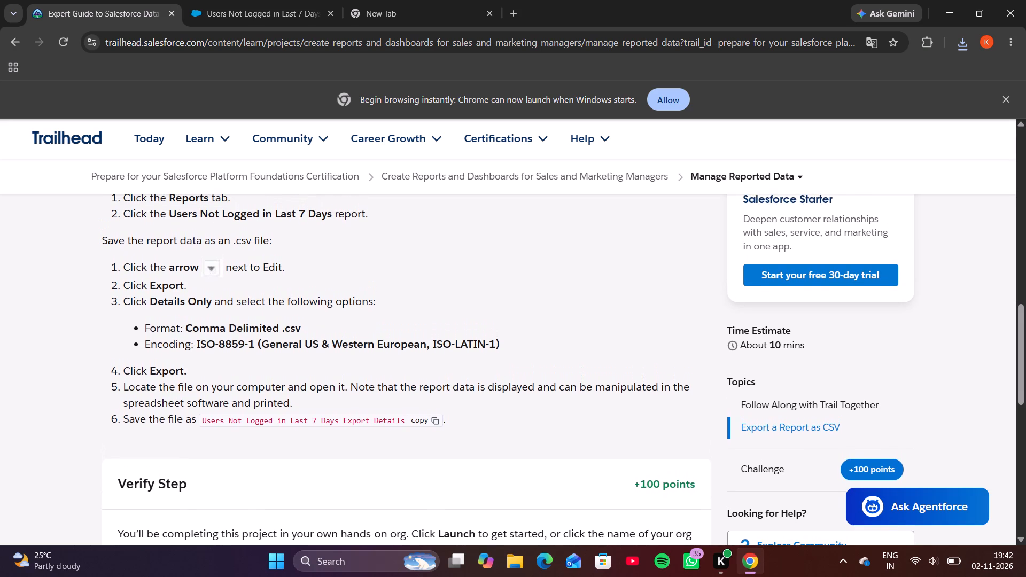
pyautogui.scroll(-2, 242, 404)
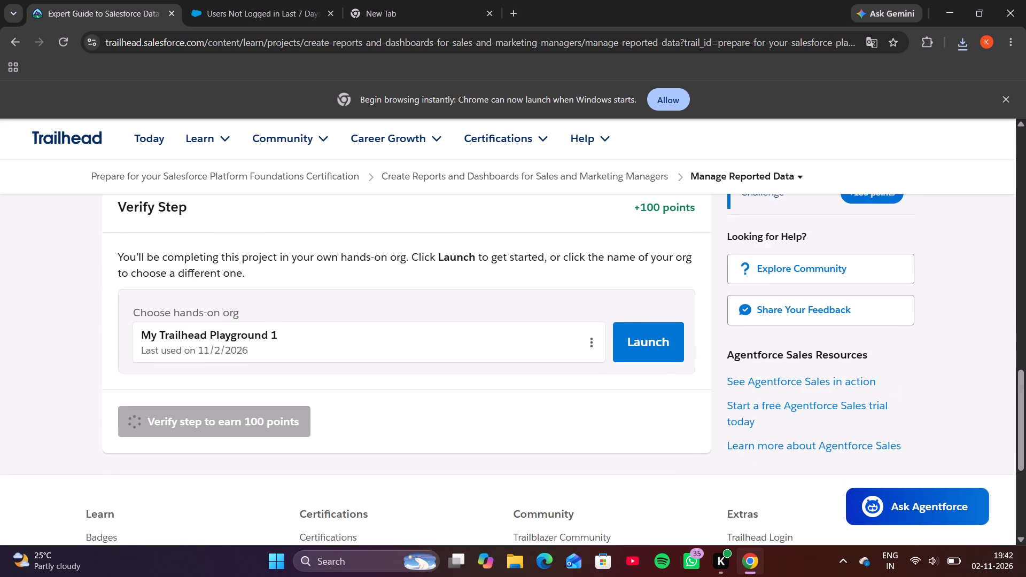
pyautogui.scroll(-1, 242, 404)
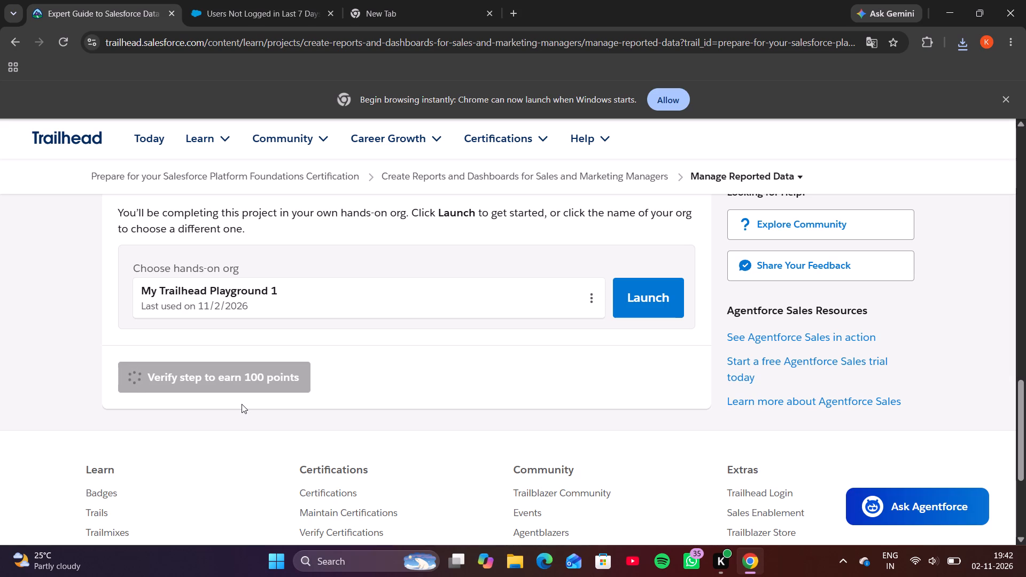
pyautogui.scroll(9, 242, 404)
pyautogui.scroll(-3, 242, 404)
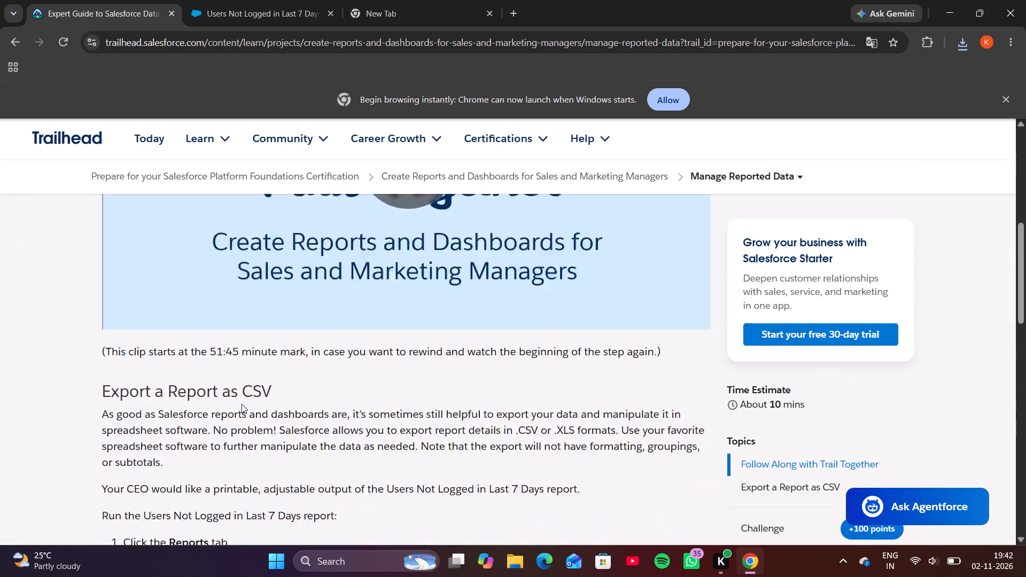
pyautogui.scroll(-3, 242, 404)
# Continue to the project's Visualize Your Data step and copy the chart title "Sales Rep Win Rates" from its instructions.
pyautogui.click(490, 508)
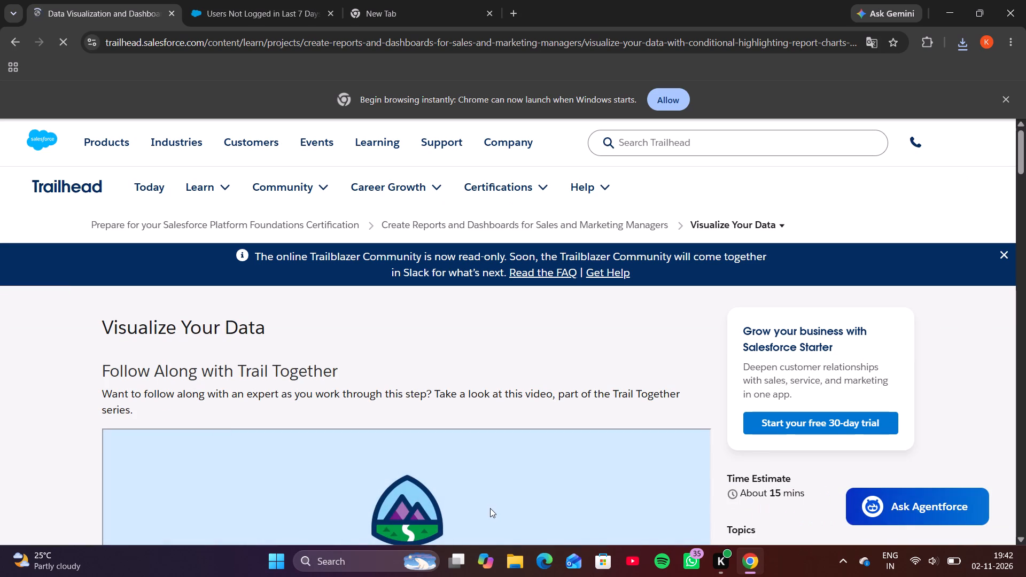
pyautogui.scroll(-1, 490, 508)
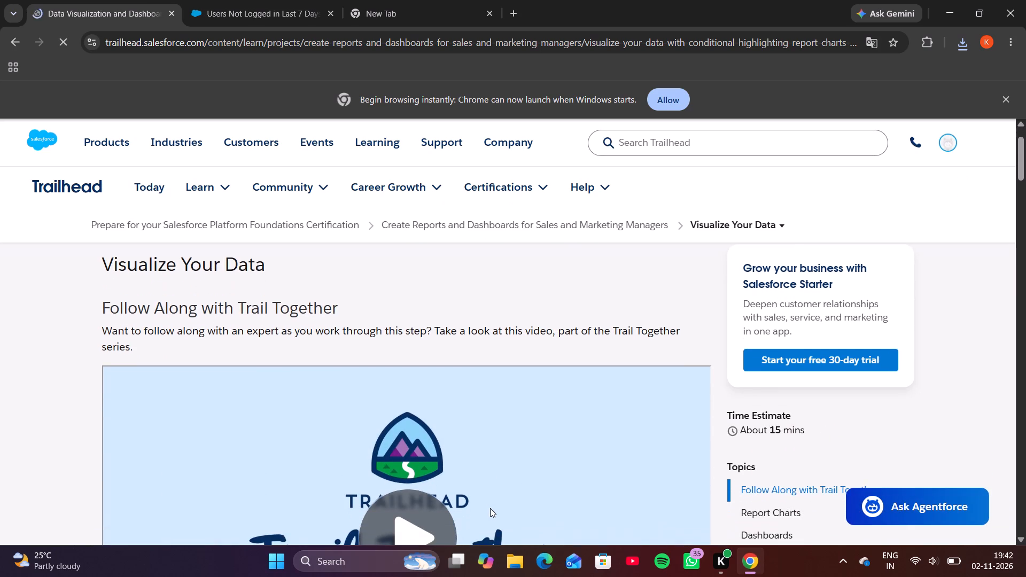
pyautogui.scroll(-4, 490, 508)
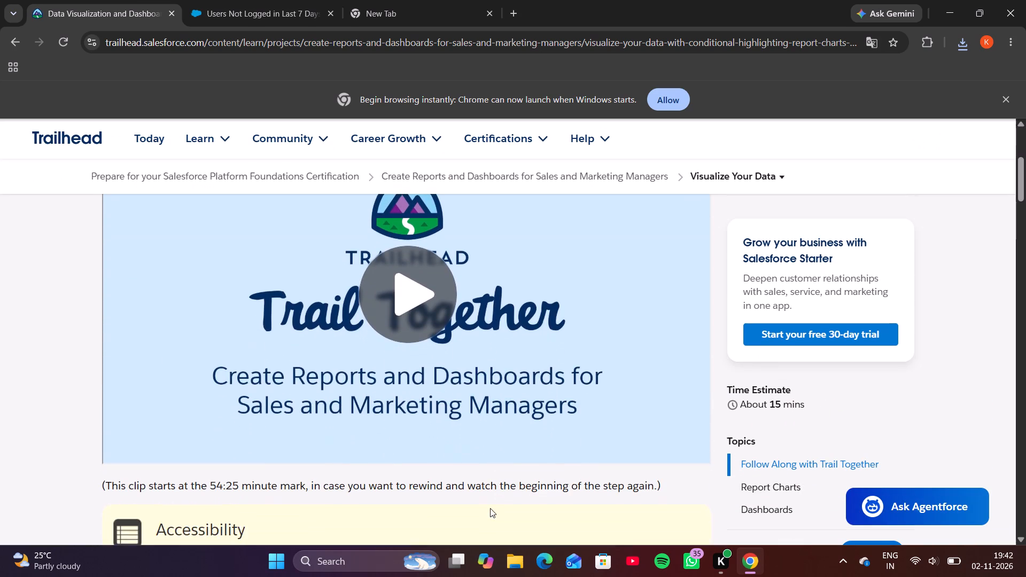
pyautogui.scroll(-3, 490, 508)
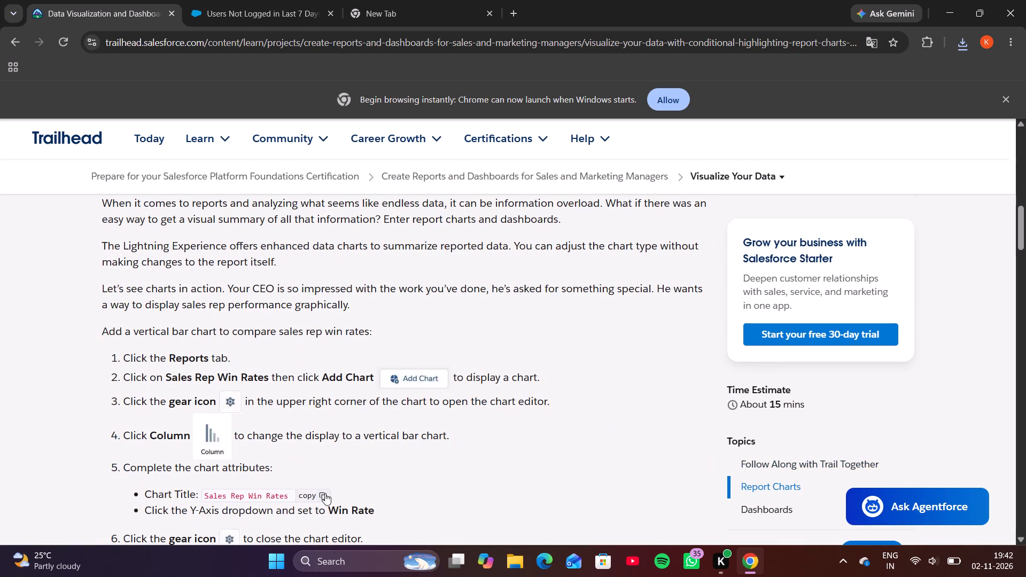
pyautogui.click(323, 493)
# Launch My Trailhead Playground 1 from the challenge section of the Visualize Your Data step.
pyautogui.scroll(-8, 323, 493)
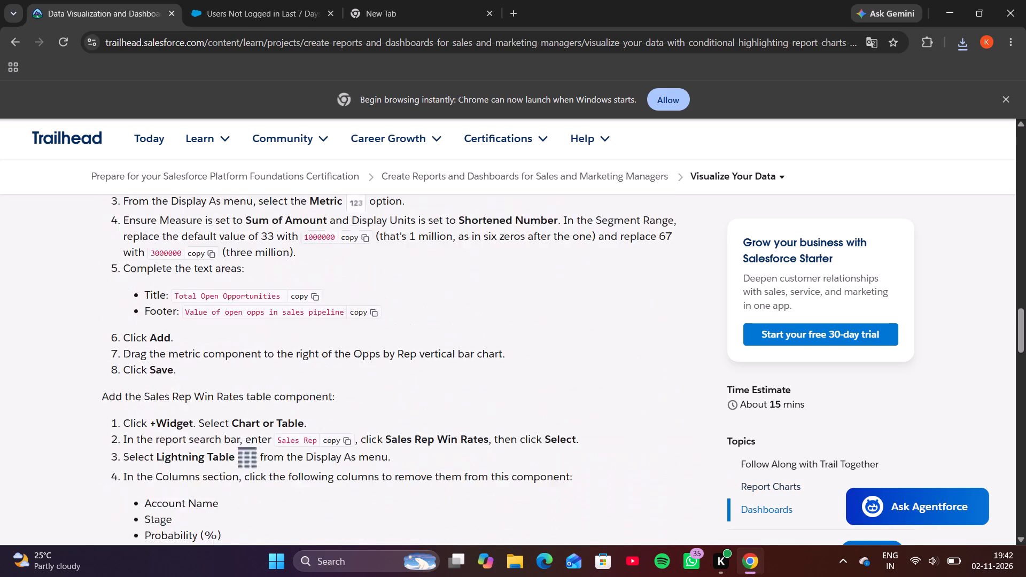
pyautogui.scroll(-4, 323, 493)
pyautogui.scroll(1, 323, 493)
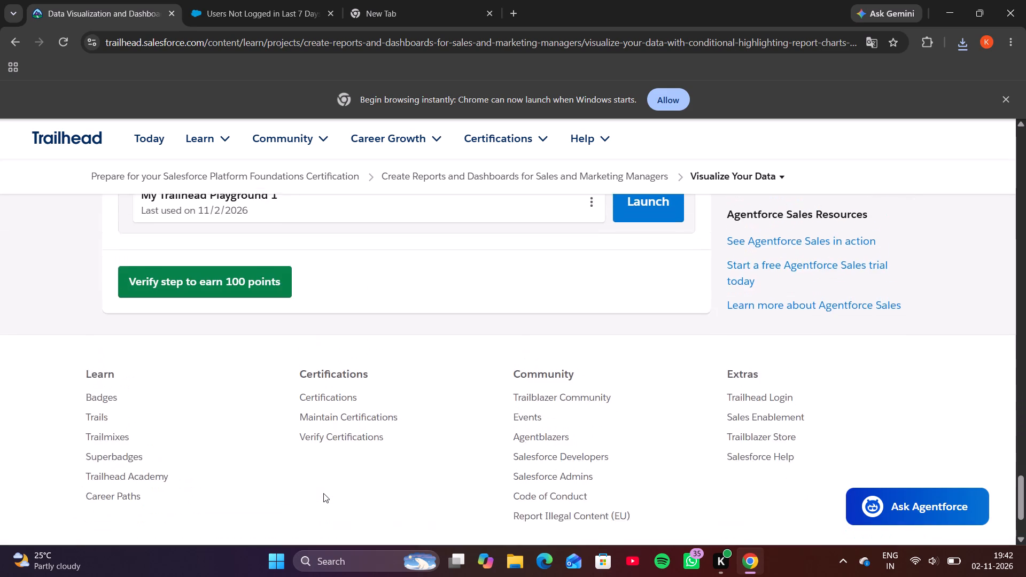
pyautogui.scroll(1, 323, 493)
pyautogui.click(647, 238)
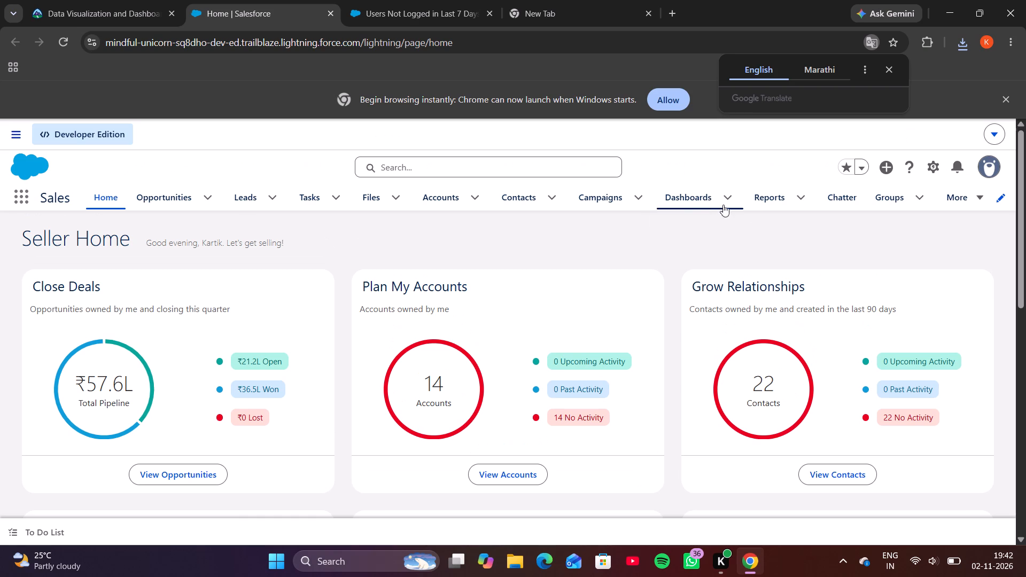
# Open the Sales Rep Win Rates report and add a chart displayed as Column.
pyautogui.click(782, 198)
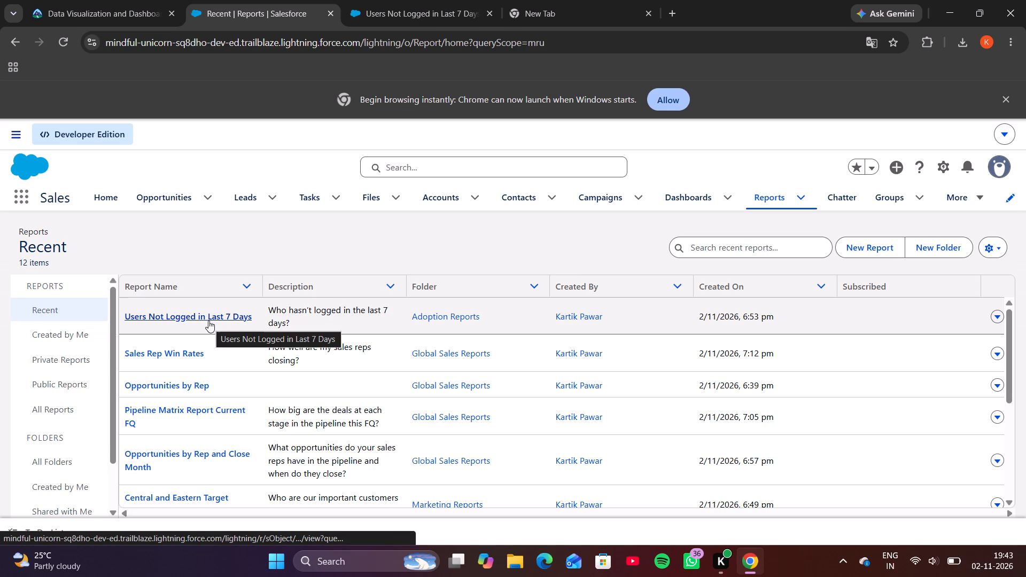
pyautogui.click(188, 355)
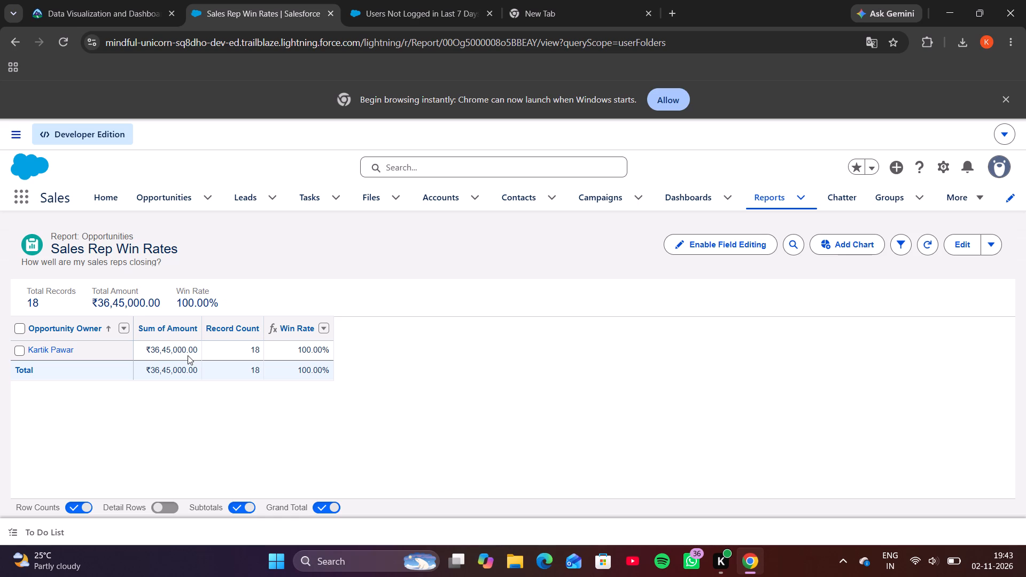
pyautogui.click(835, 235)
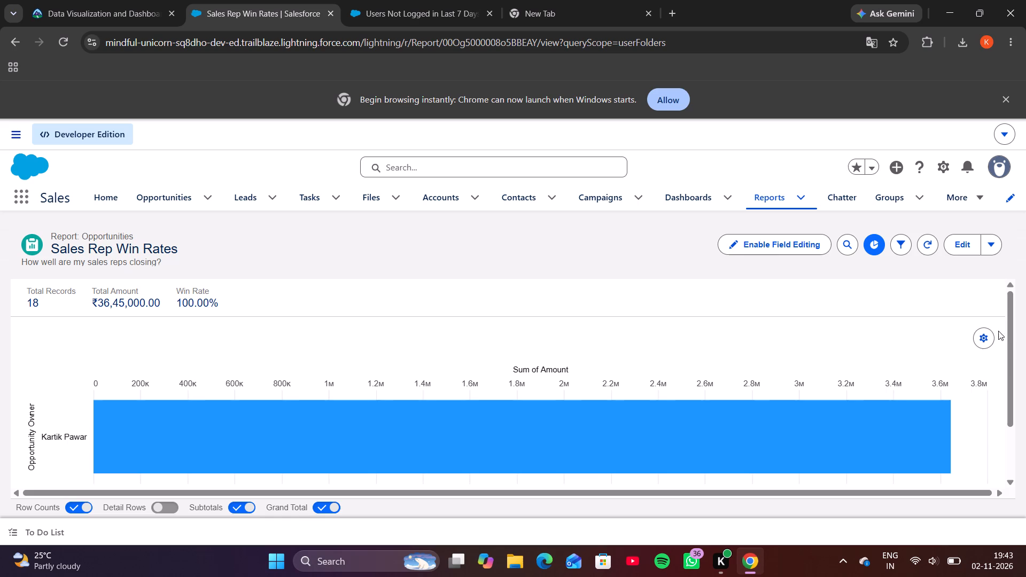
pyautogui.click(982, 337)
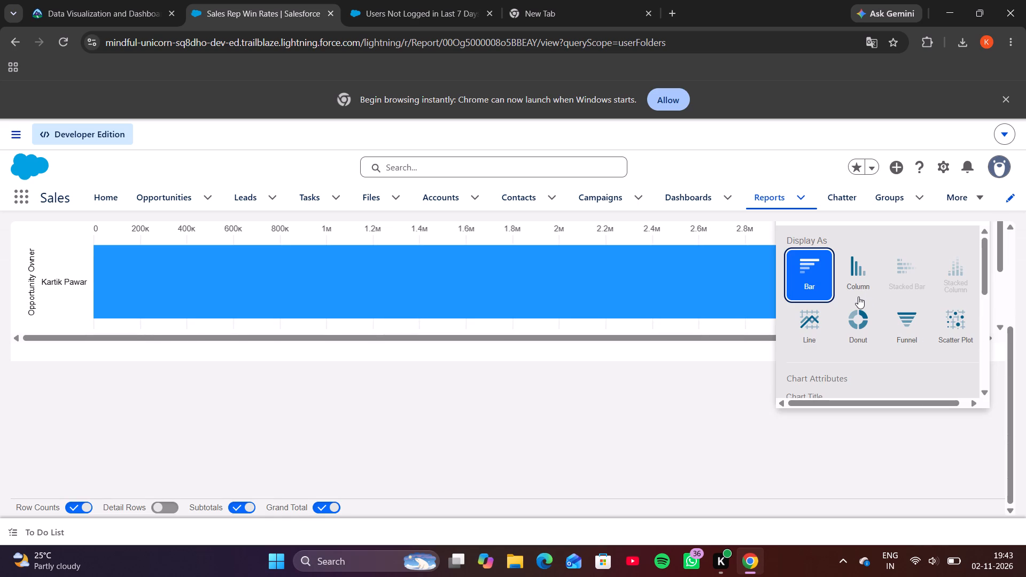
pyautogui.click(844, 282)
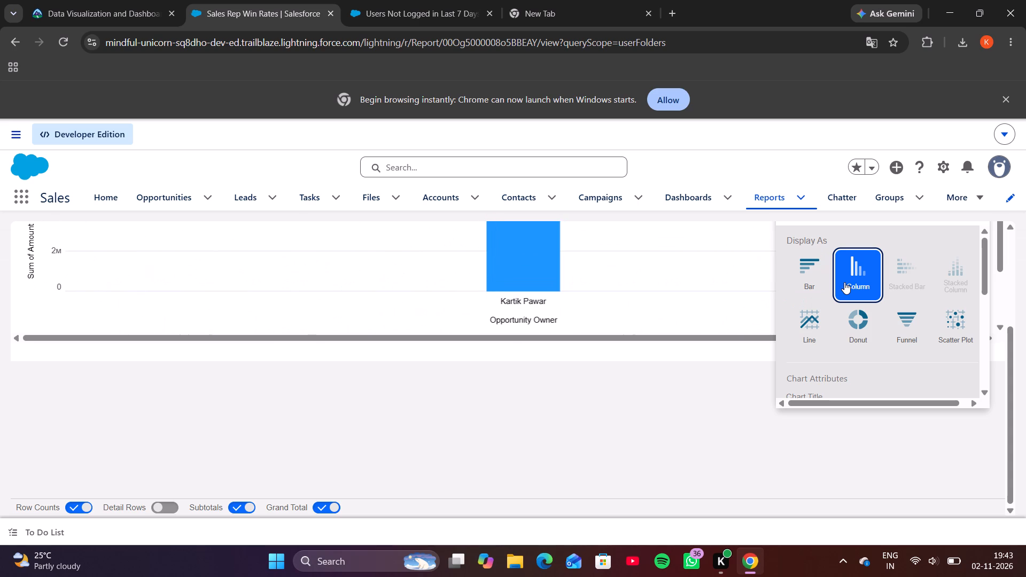
# Set the column chart's Y-Axis to Win Rate.
pyautogui.scroll(-3, 844, 282)
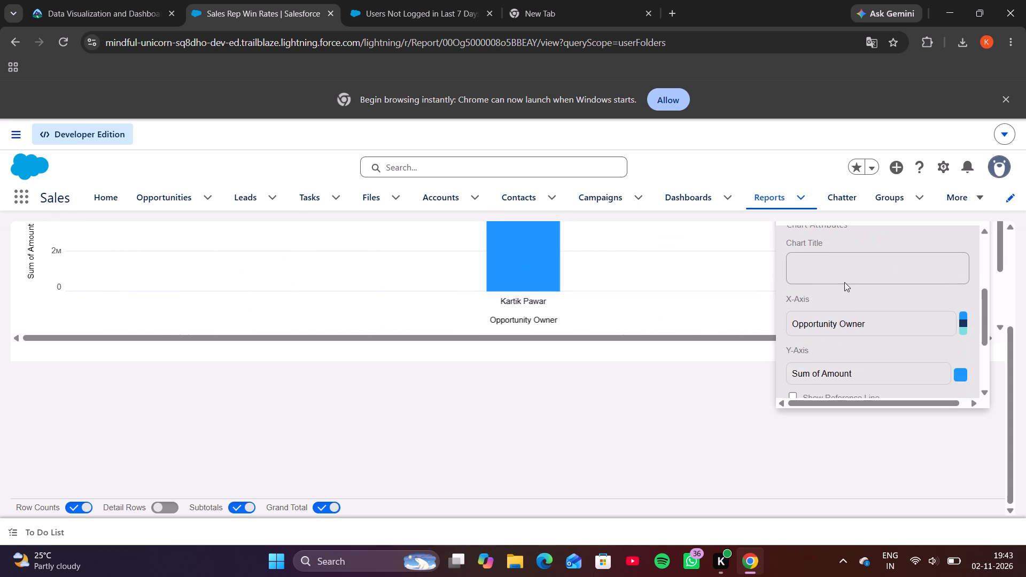
pyautogui.scroll(-2, 844, 282)
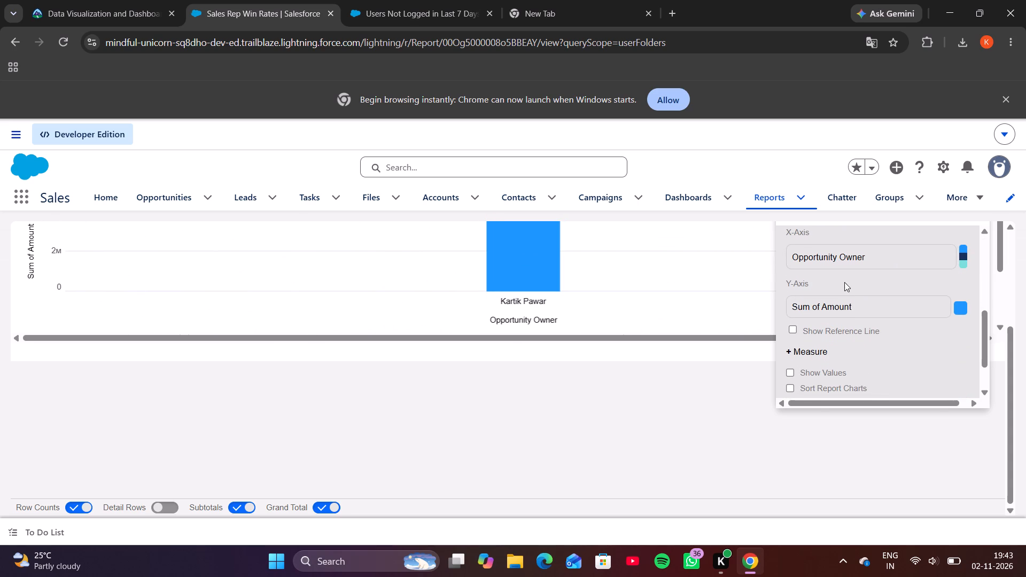
pyautogui.click(876, 306)
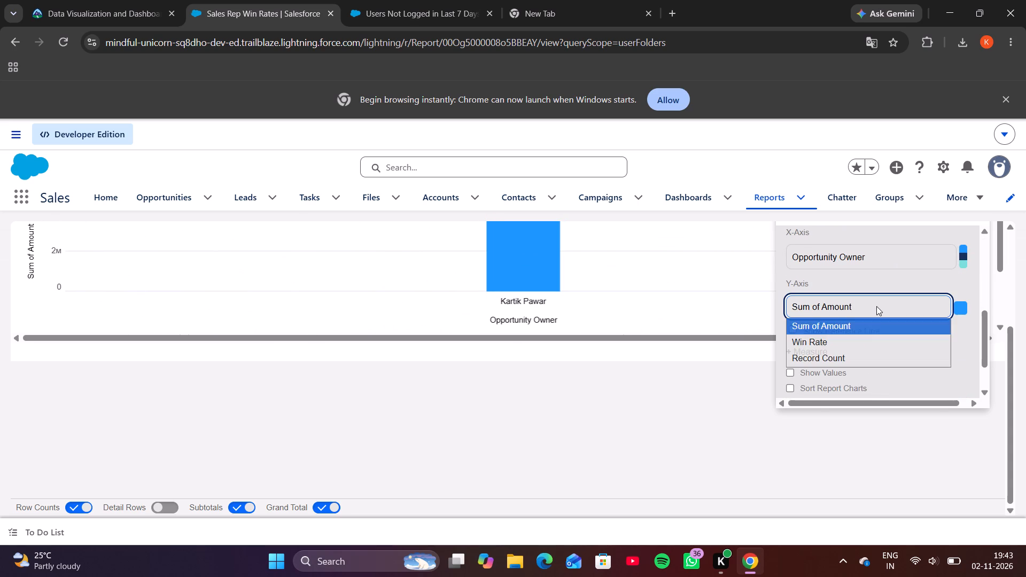
pyautogui.click(877, 342)
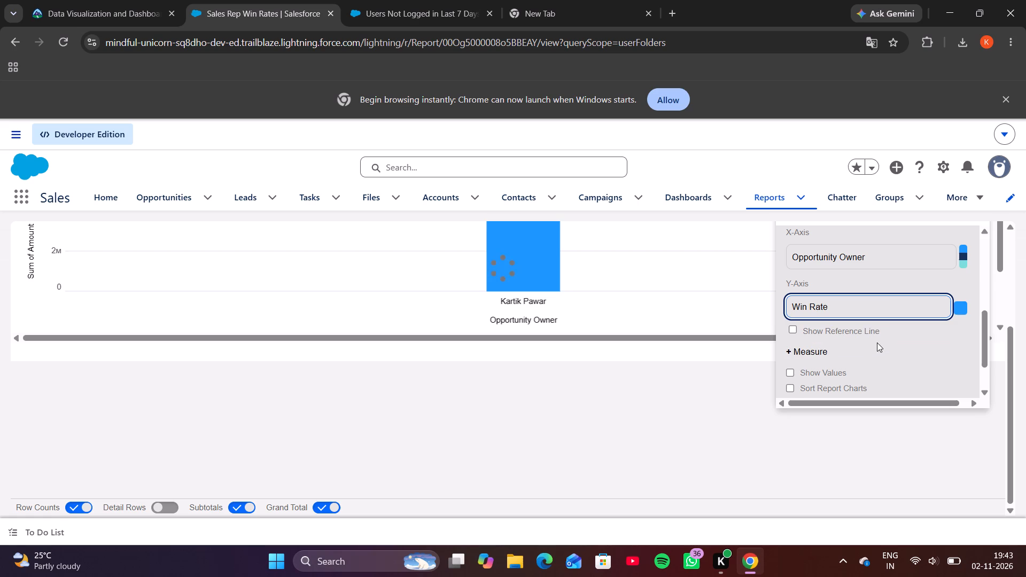
# Paste "Sales Rep Win Rates" as the chart title and close the chart properties.
pyautogui.scroll(2, 877, 342)
pyautogui.click(843, 292)
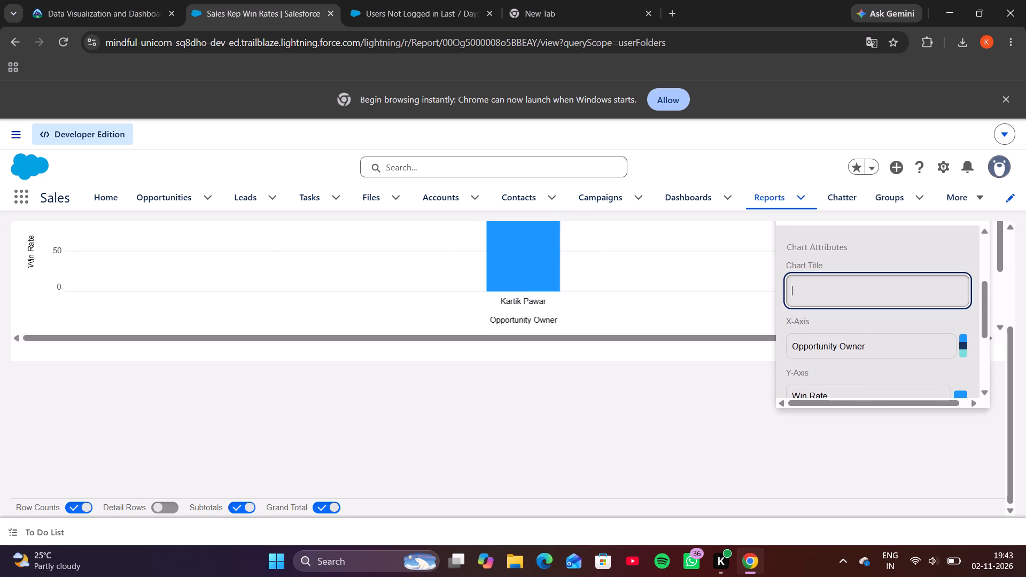
pyautogui.hotkey('ctrl', 'v')
pyautogui.scroll(-3, 843, 292)
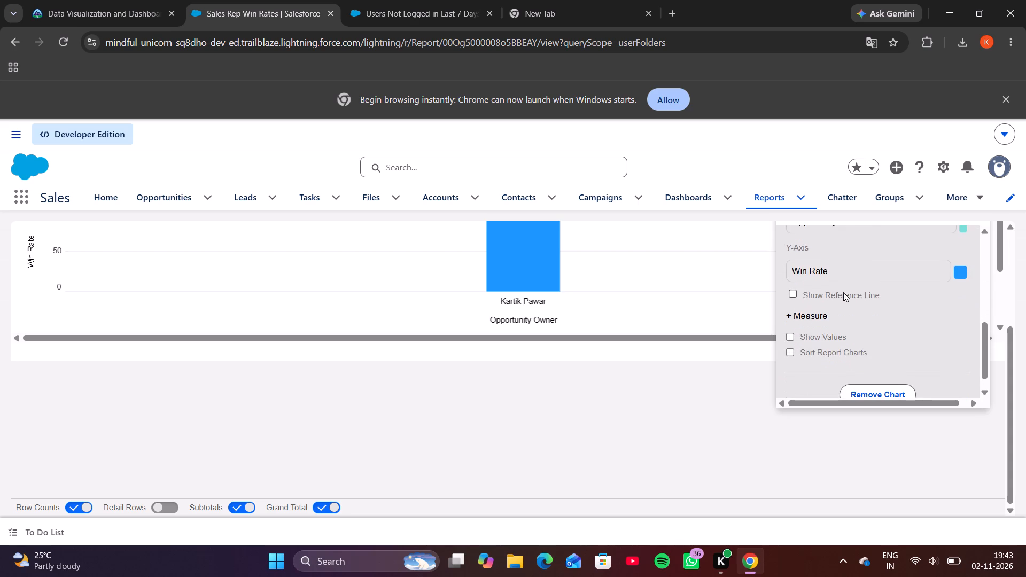
pyautogui.scroll(-2, 843, 292)
pyautogui.scroll(3, 843, 292)
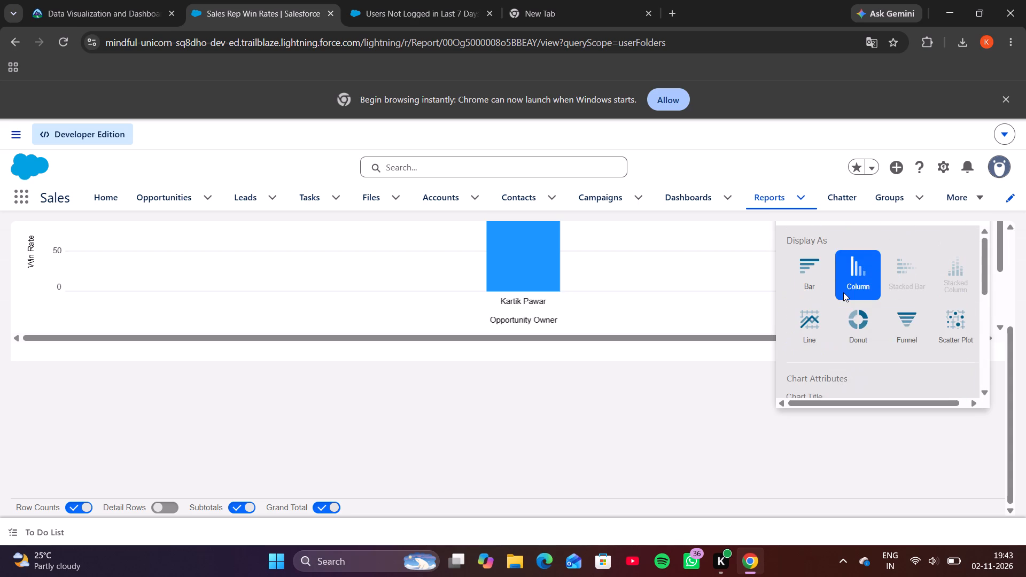
pyautogui.scroll(1, 950, 251)
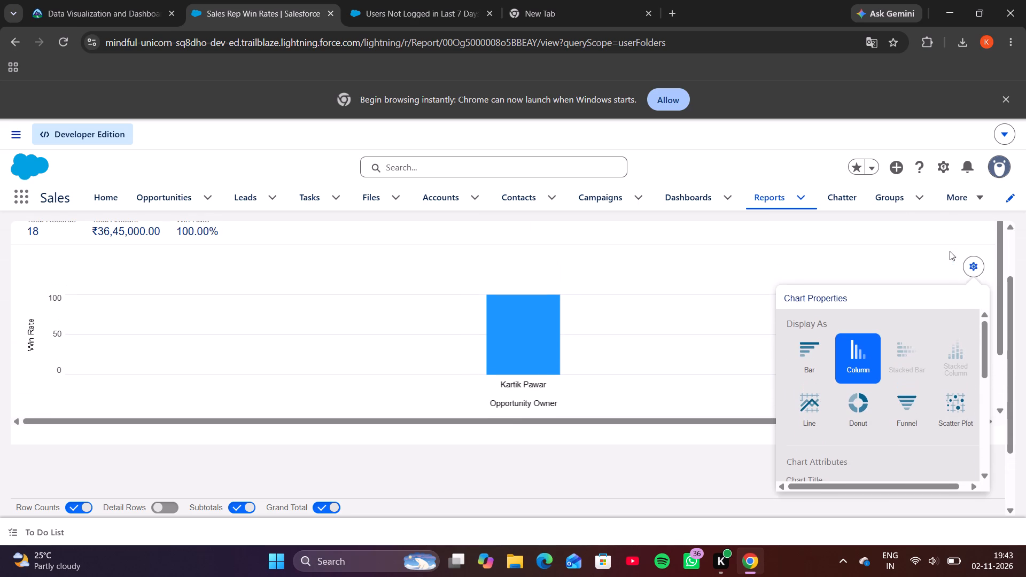
pyautogui.scroll(1, 950, 251)
pyautogui.click(974, 266)
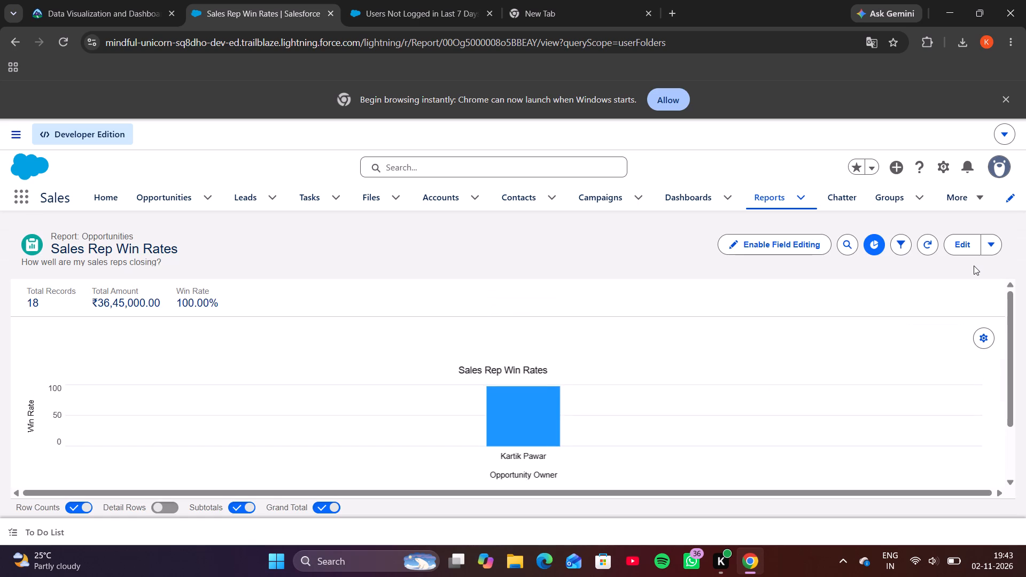
# Save the Sales Rep Win Rates report with its new chart.
pyautogui.click(987, 237)
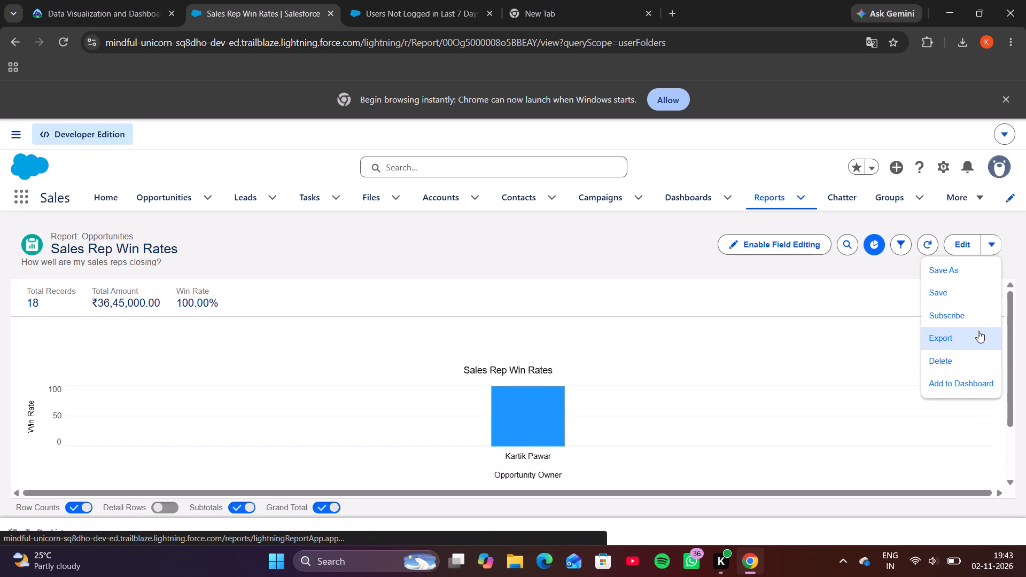
pyautogui.click(957, 295)
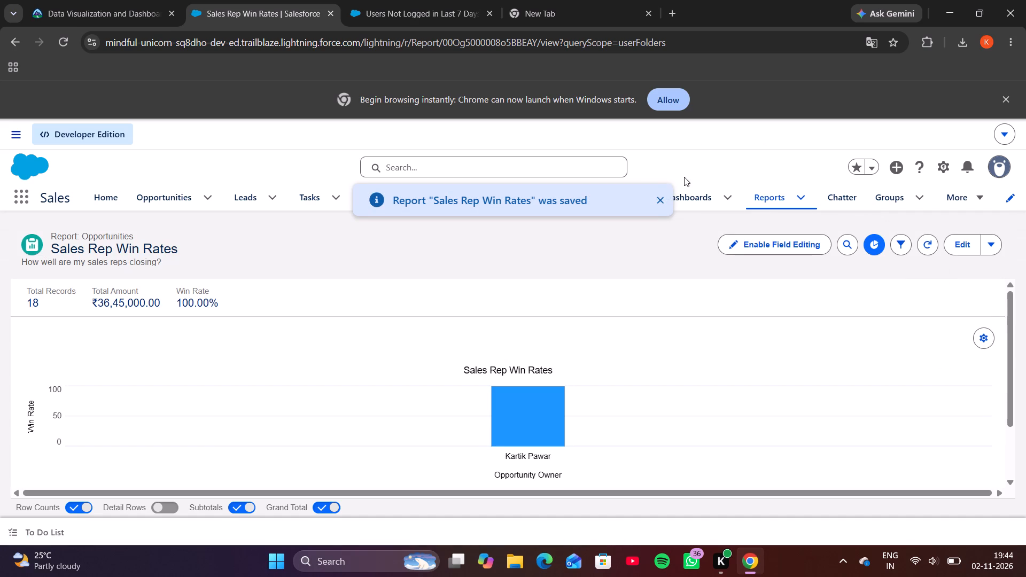
# Start a new dashboard and name it "Global Sales Dashboard", copying the name from Trailhead's Visualize Your Data instructions.
pyautogui.click(694, 198)
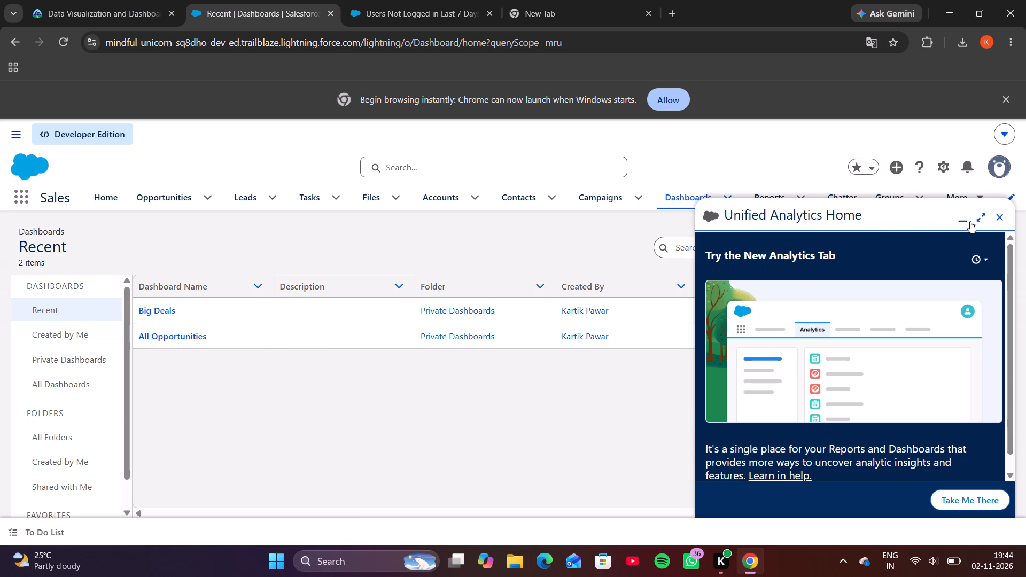
pyautogui.click(1002, 216)
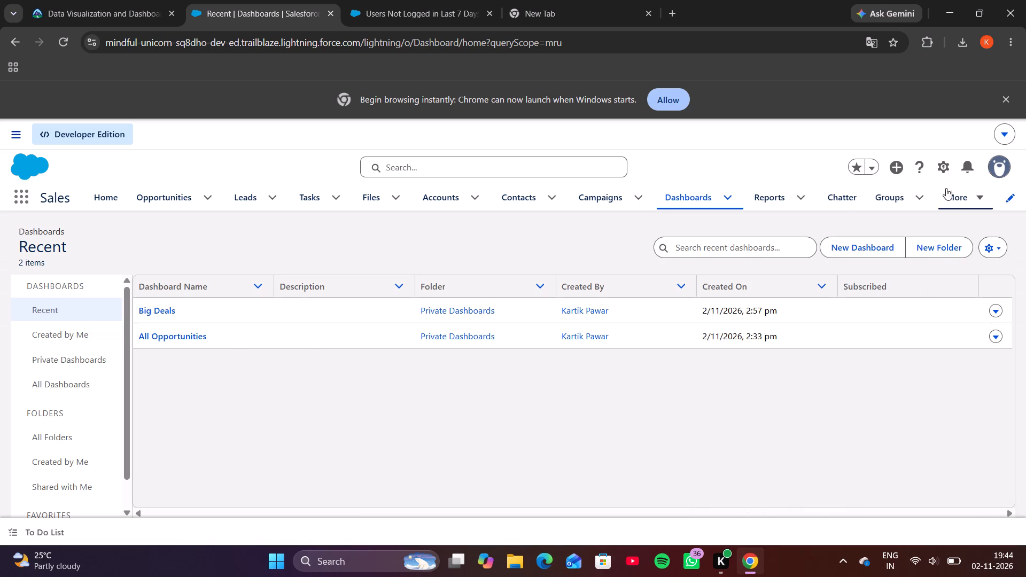
pyautogui.click(891, 241)
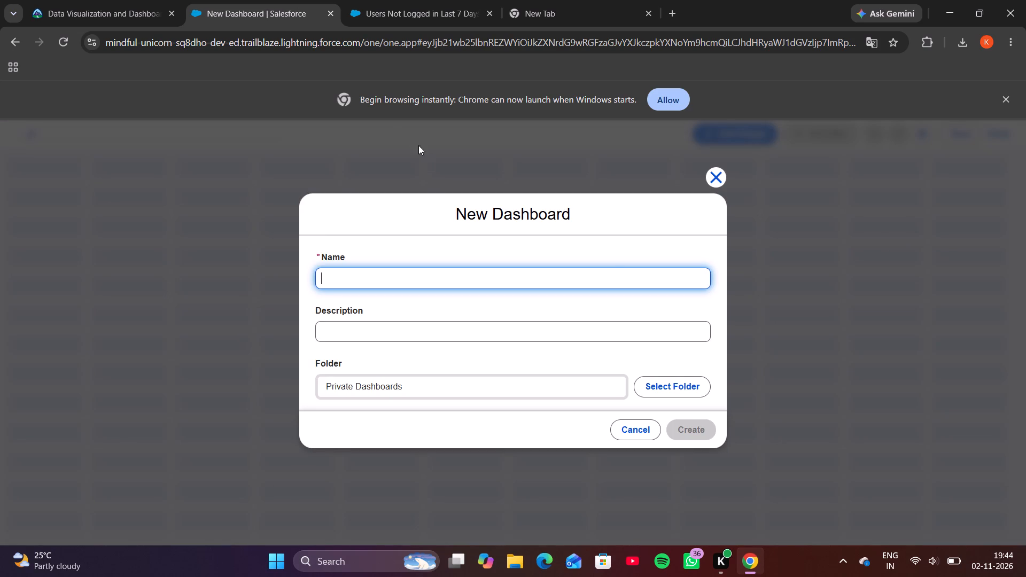
pyautogui.click(79, 11)
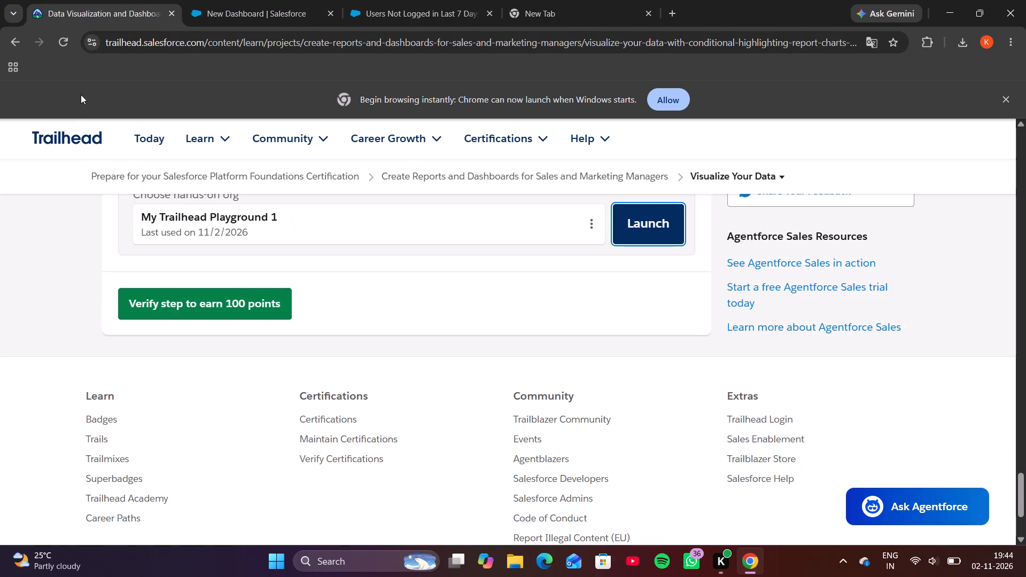
pyautogui.scroll(8, 303, 266)
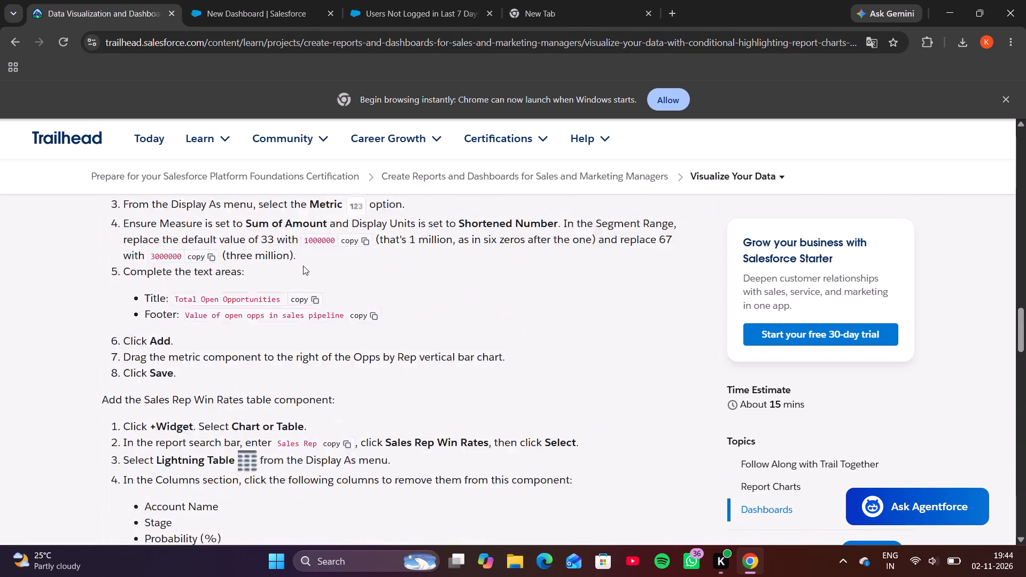
pyautogui.scroll(1, 303, 266)
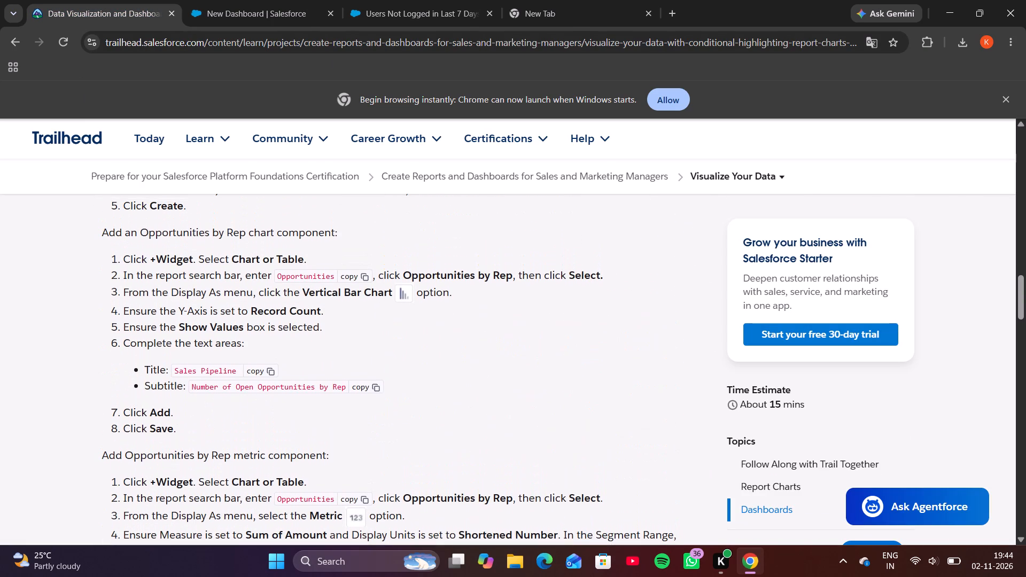
pyautogui.scroll(1, 311, 278)
pyautogui.click(324, 286)
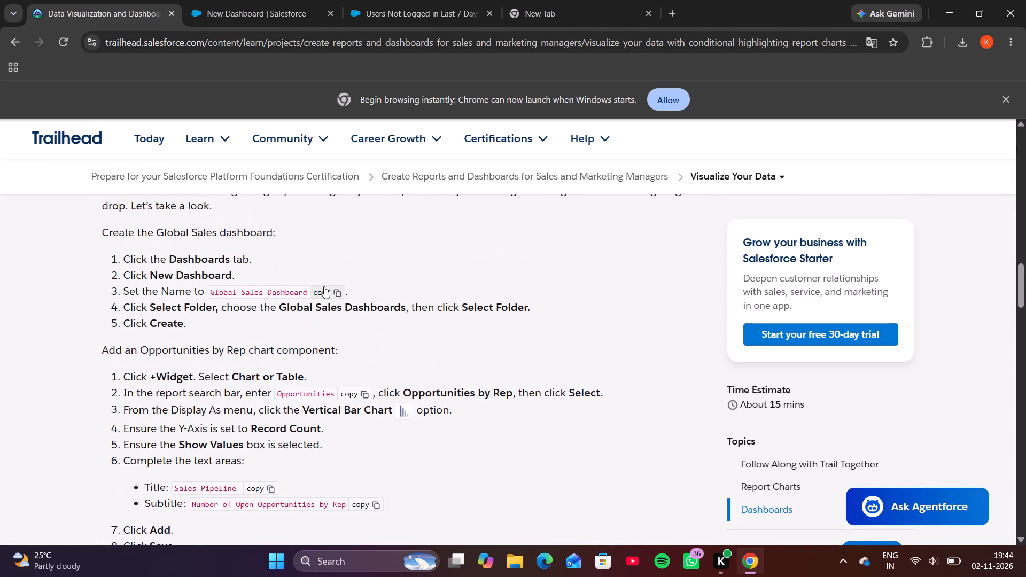
pyautogui.click(283, 15)
pyautogui.click(414, 279)
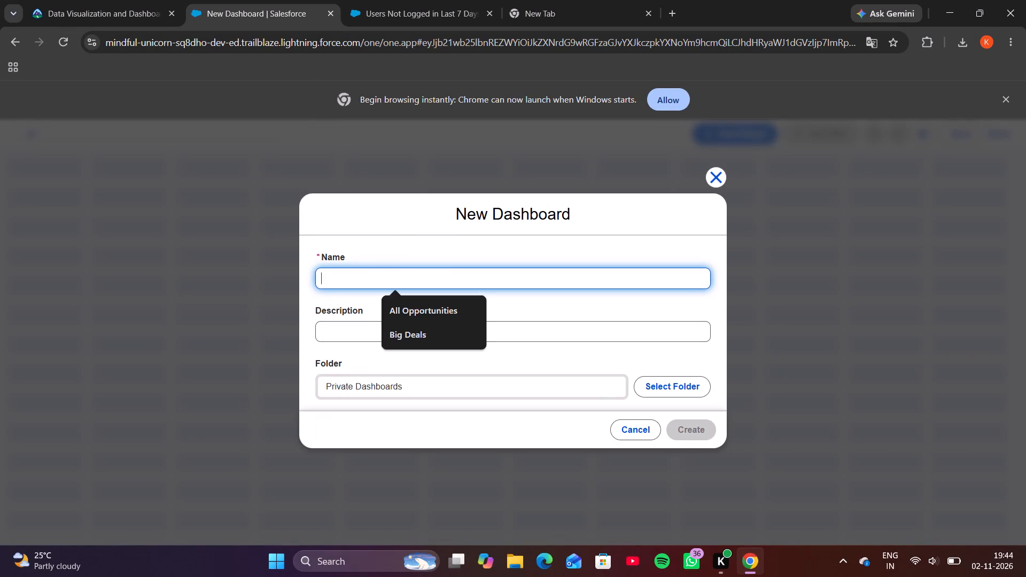
pyautogui.hotkey('ctrl', 'v')
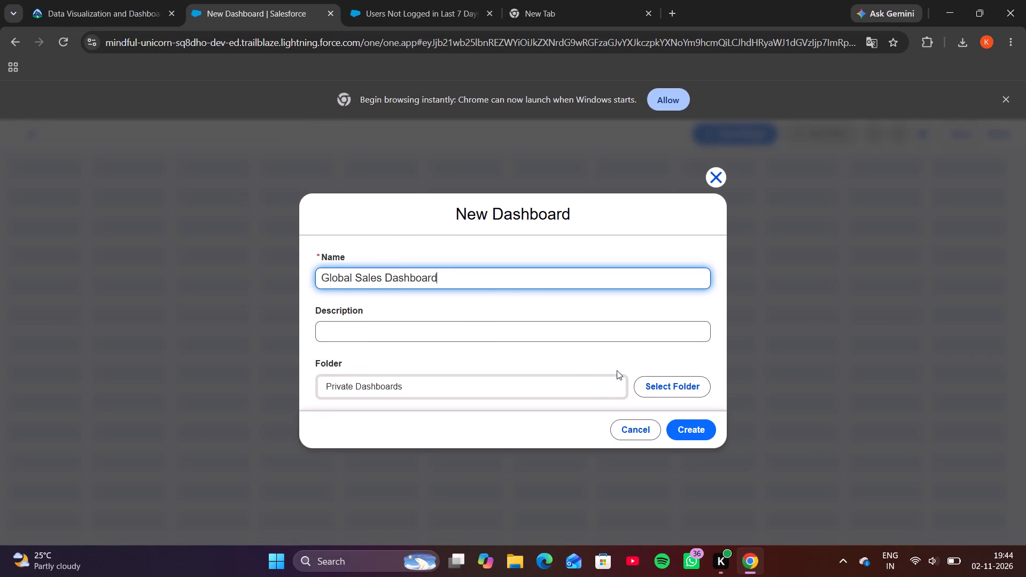
# Choose the Global Sales Dashboards folder for the new dashboard and create it.
pyautogui.click(656, 379)
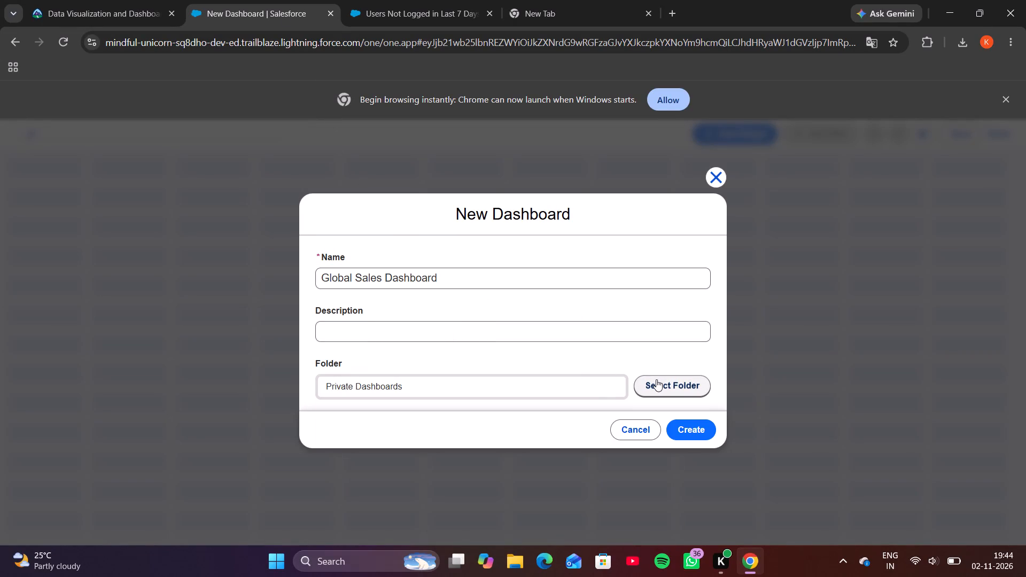
pyautogui.click(656, 379)
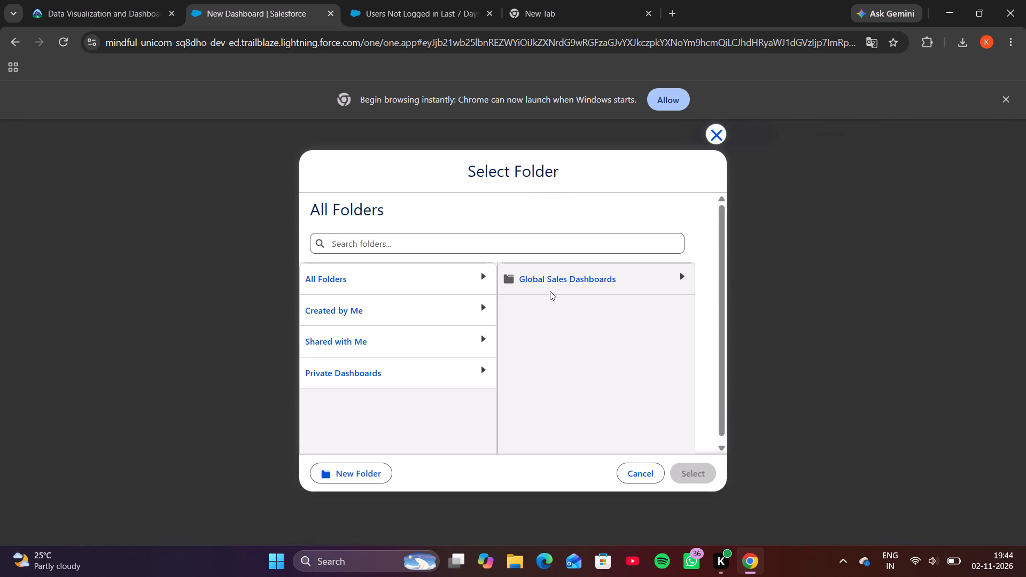
pyautogui.click(556, 284)
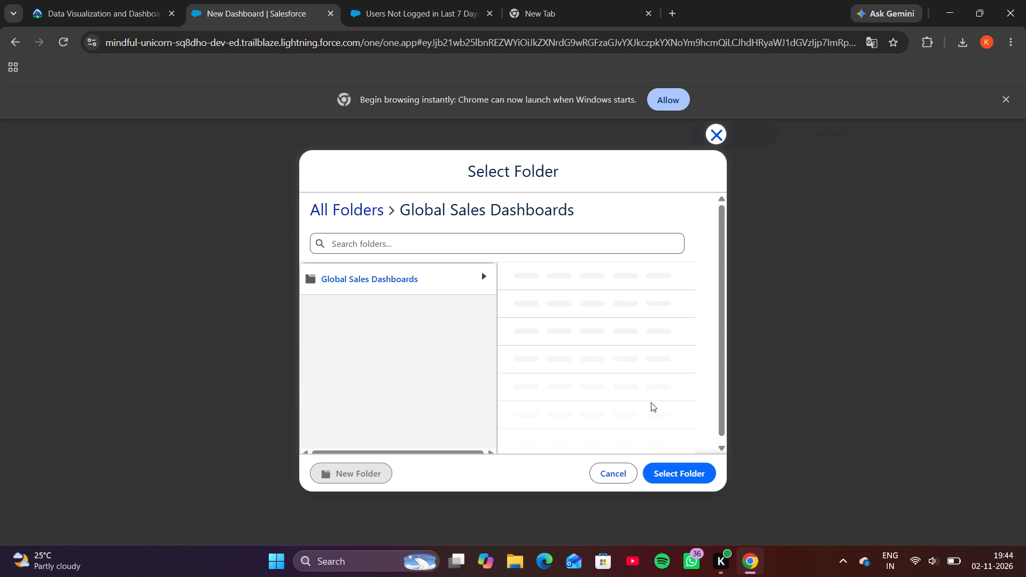
pyautogui.click(686, 470)
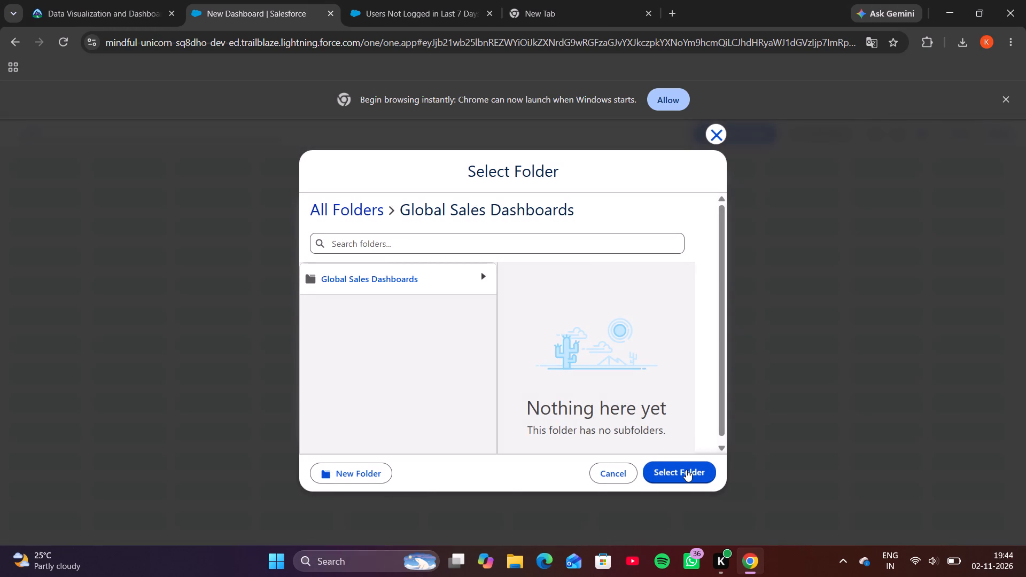
pyautogui.click(686, 470)
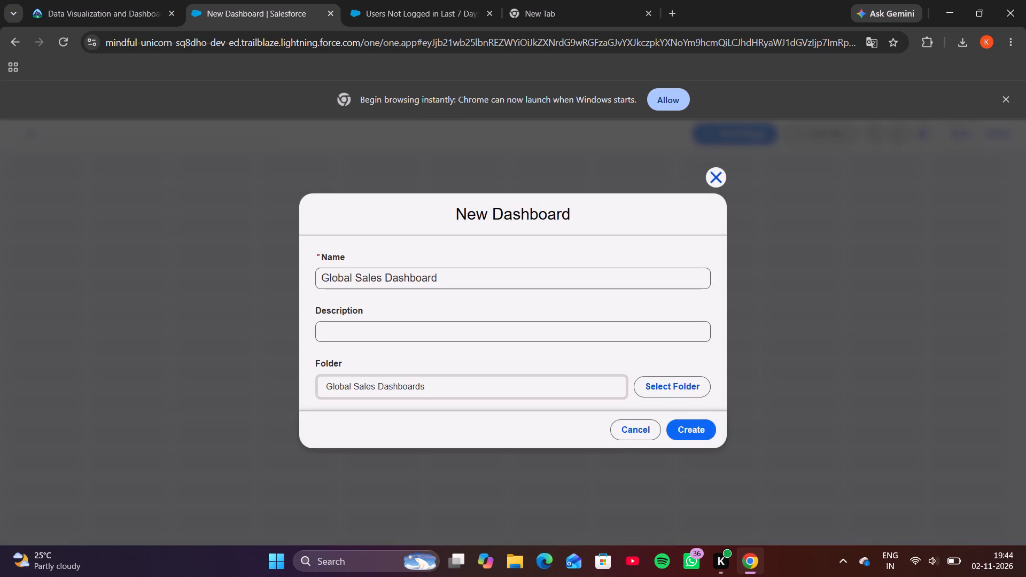
pyautogui.scroll(-1, 532, 344)
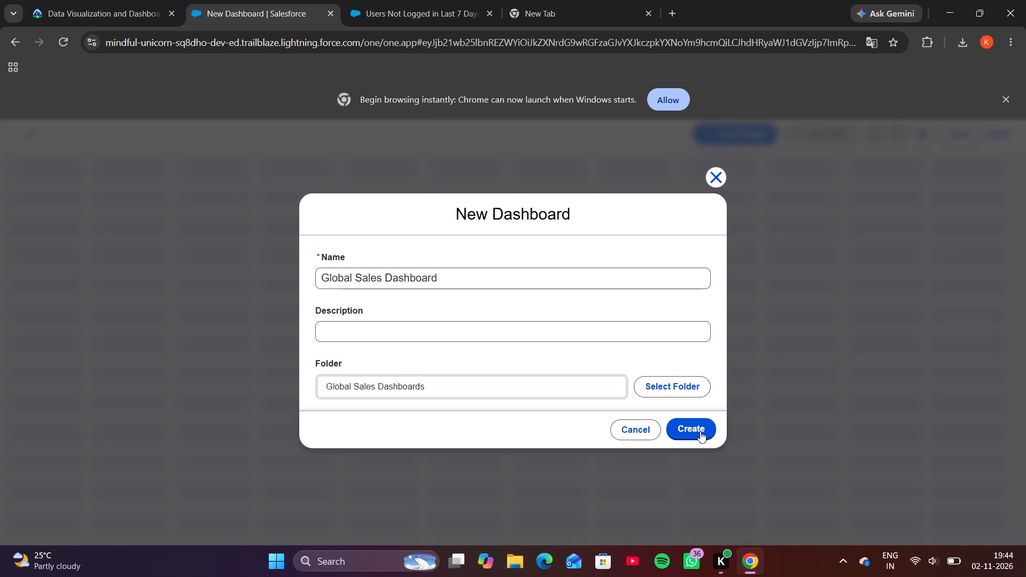
pyautogui.click(700, 431)
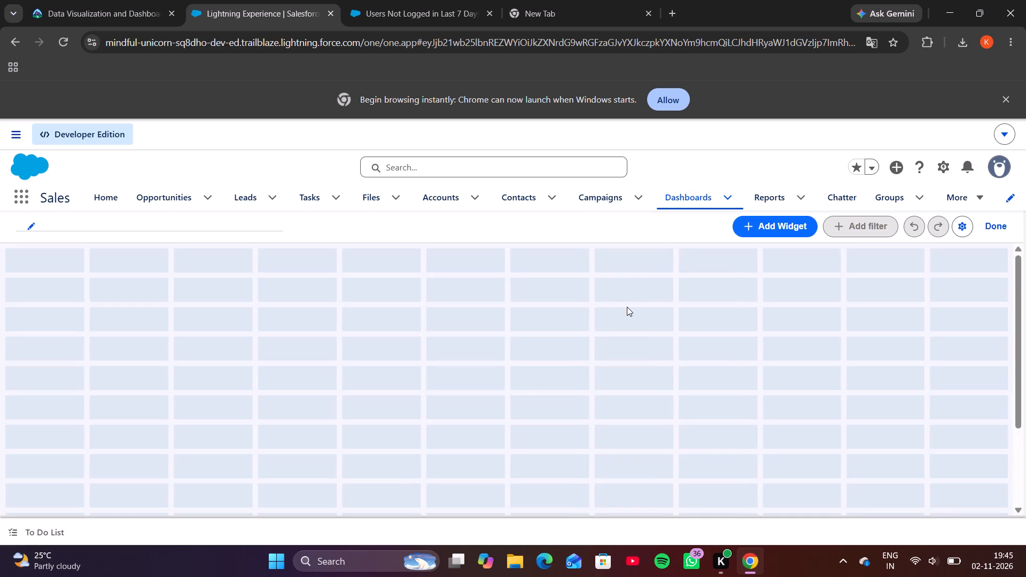
# Add a chart or table widget to the dashboard based on the Opportunities by Rep report.
pyautogui.click(767, 232)
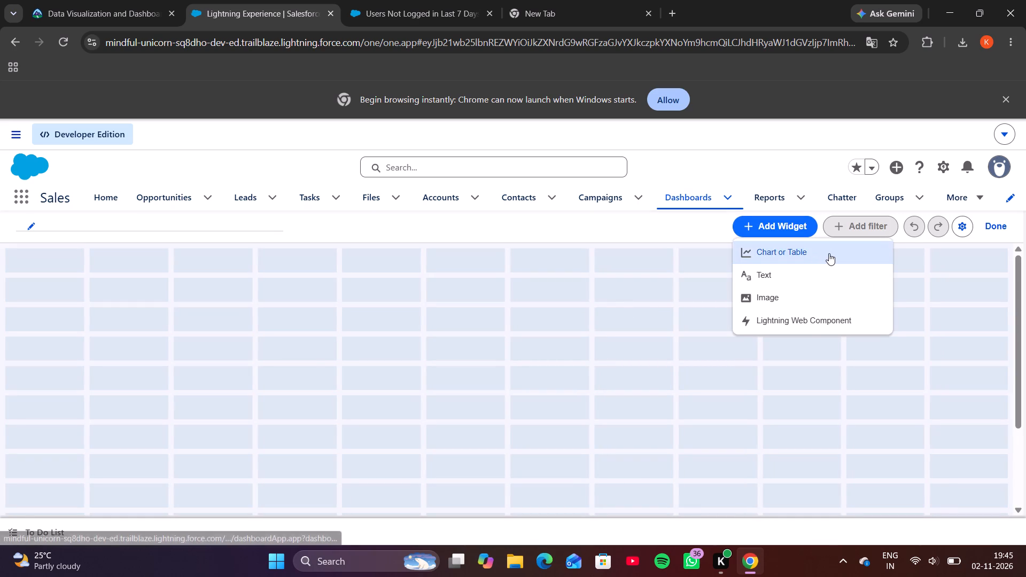
pyautogui.click(779, 249)
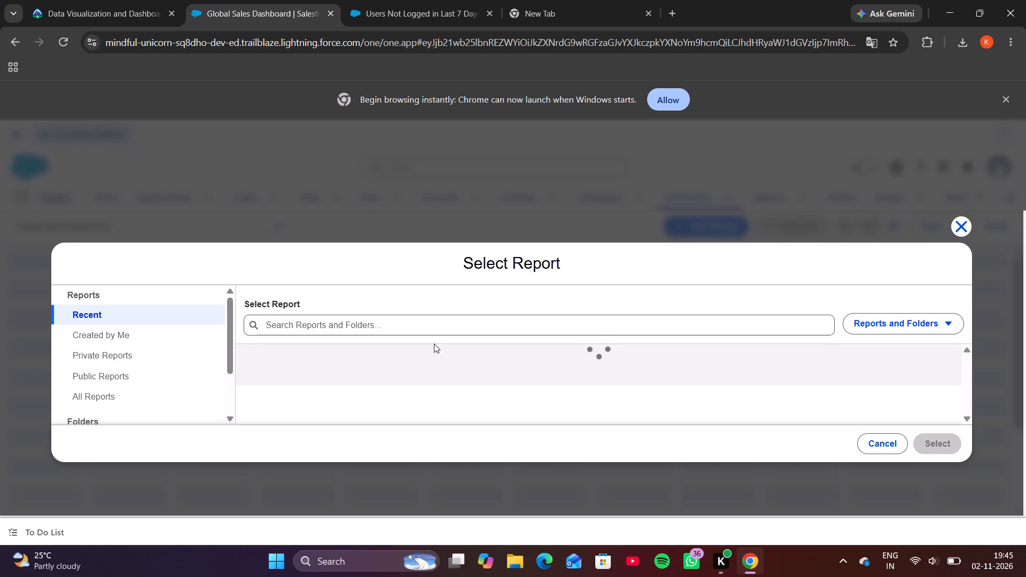
pyautogui.scroll(-1, 409, 383)
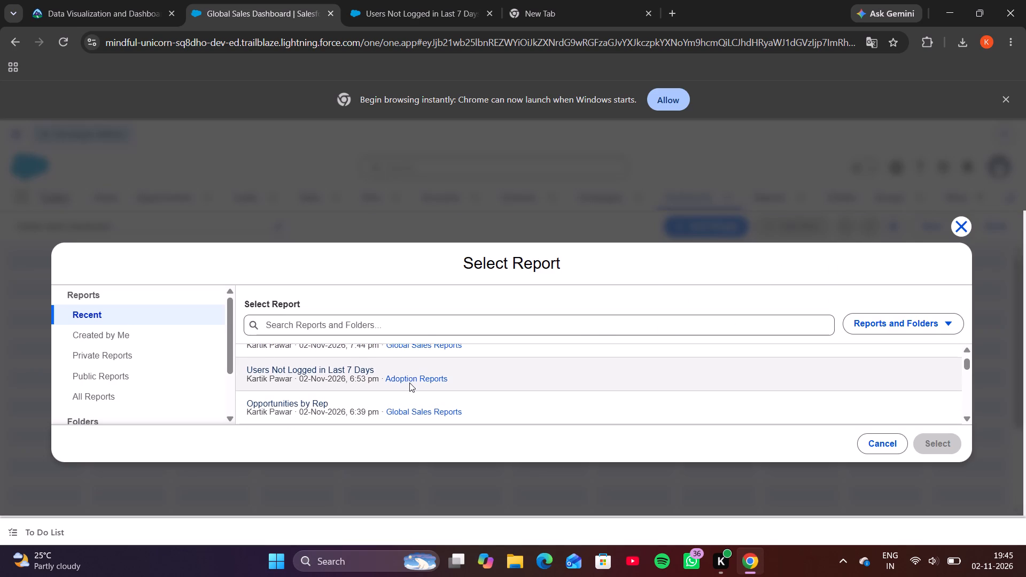
pyautogui.scroll(-1, 409, 383)
pyautogui.click(327, 403)
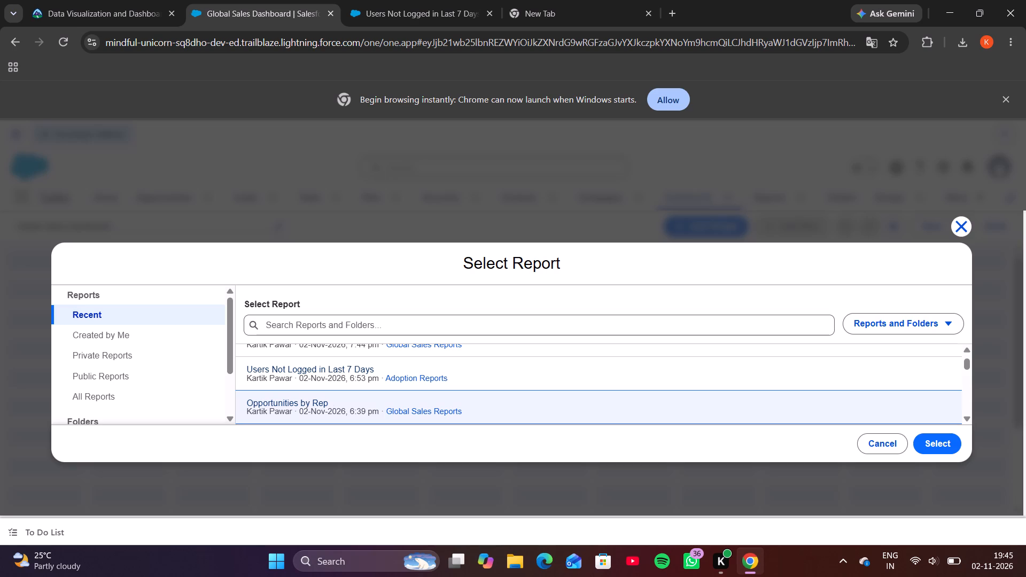
pyautogui.click(945, 437)
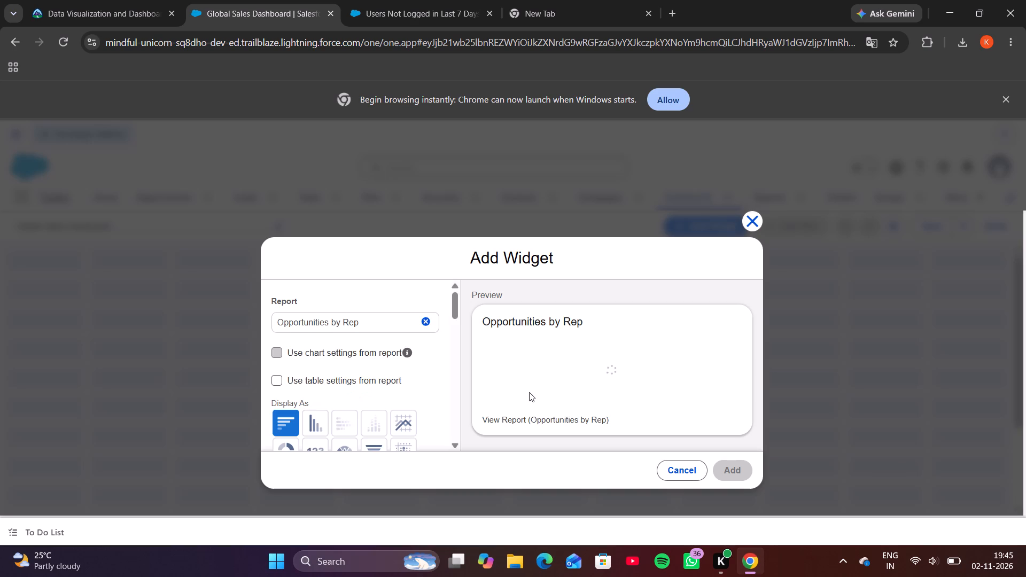
# Display the widget as a Vertical Bar Chart with Record Count on the Y-axis.
pyautogui.click(318, 422)
pyautogui.scroll(-1, 318, 422)
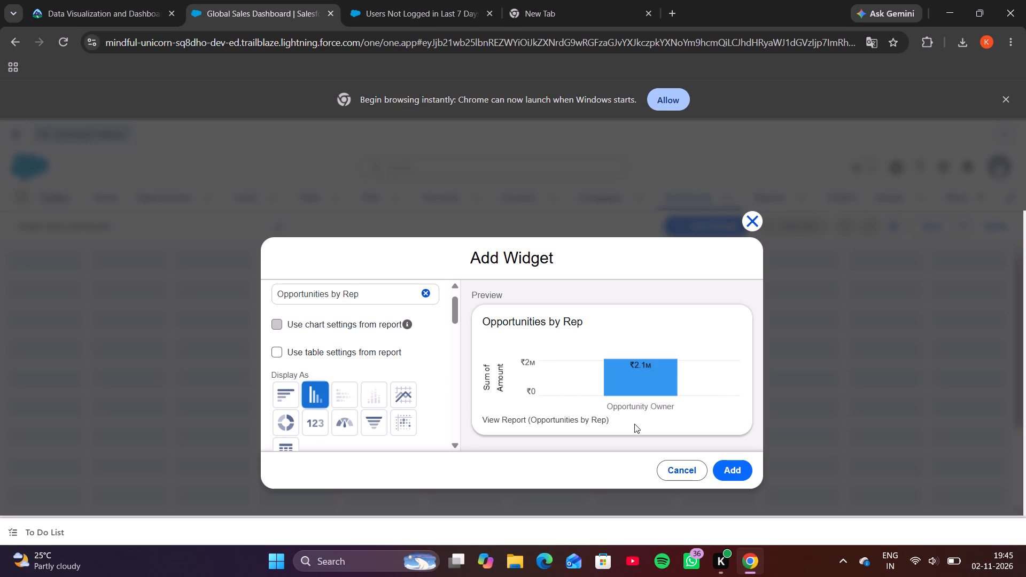
pyautogui.scroll(-2, 377, 428)
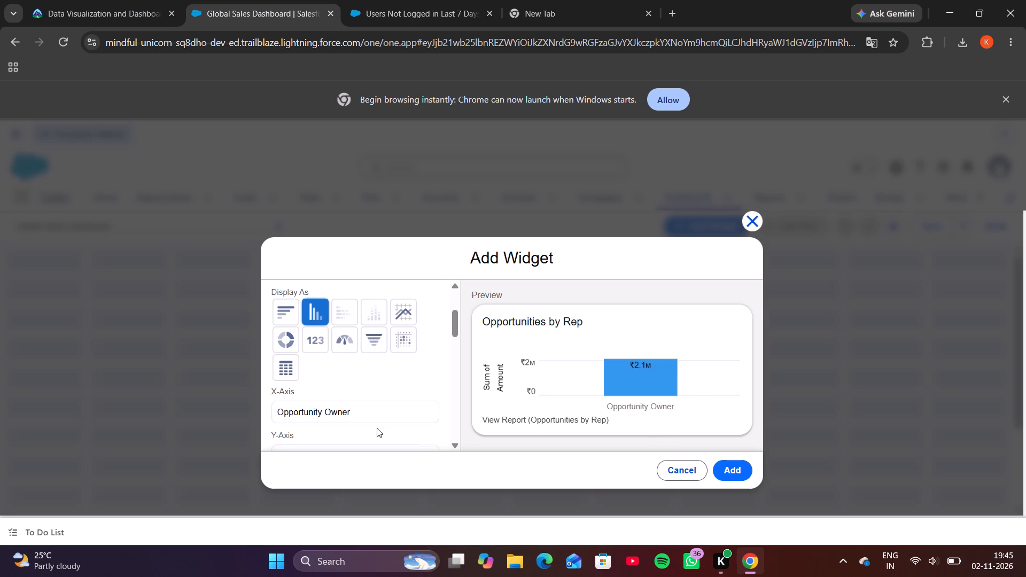
pyautogui.scroll(-2, 377, 428)
pyautogui.click(370, 395)
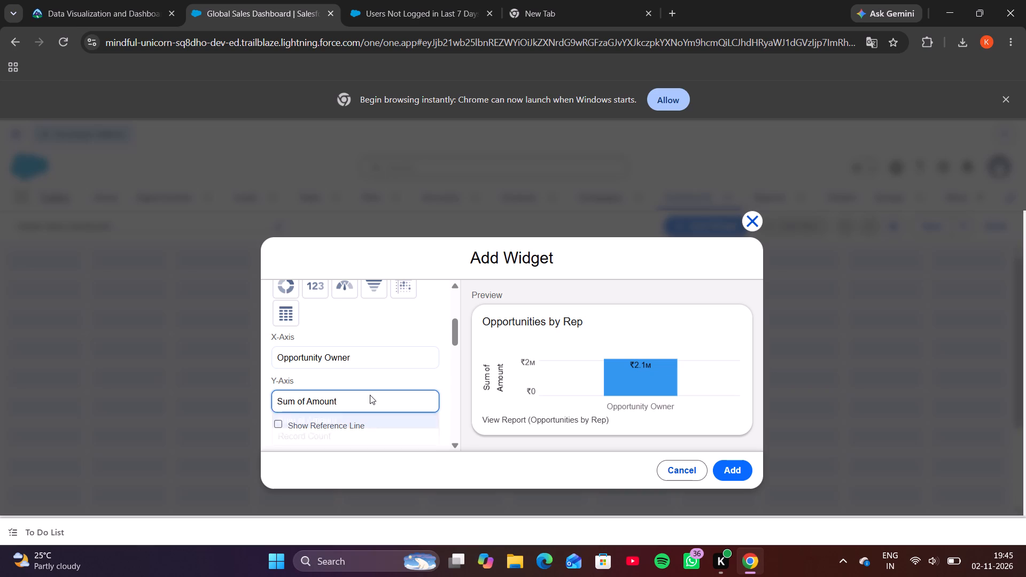
pyautogui.click(361, 437)
# Review the remaining widget settings, including Show Values, down to the title and subtitle fields.
pyautogui.scroll(-1, 361, 437)
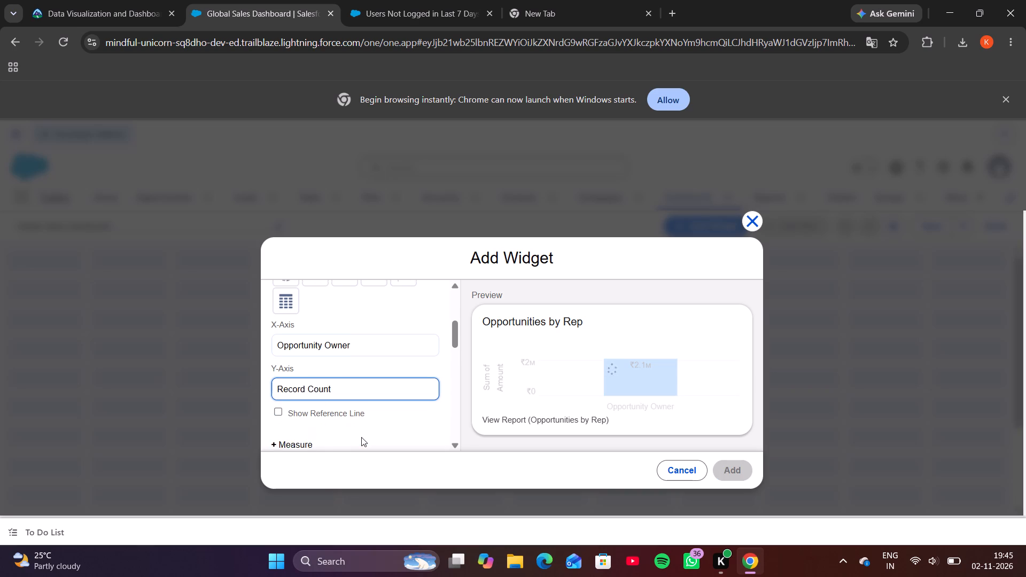
pyautogui.scroll(-1, 361, 437)
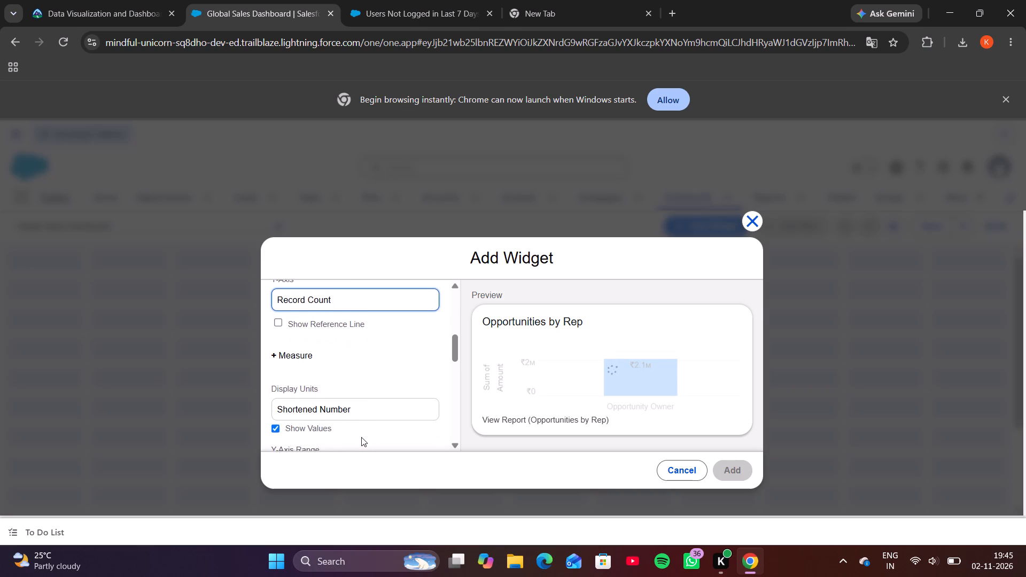
pyautogui.scroll(-2, 361, 437)
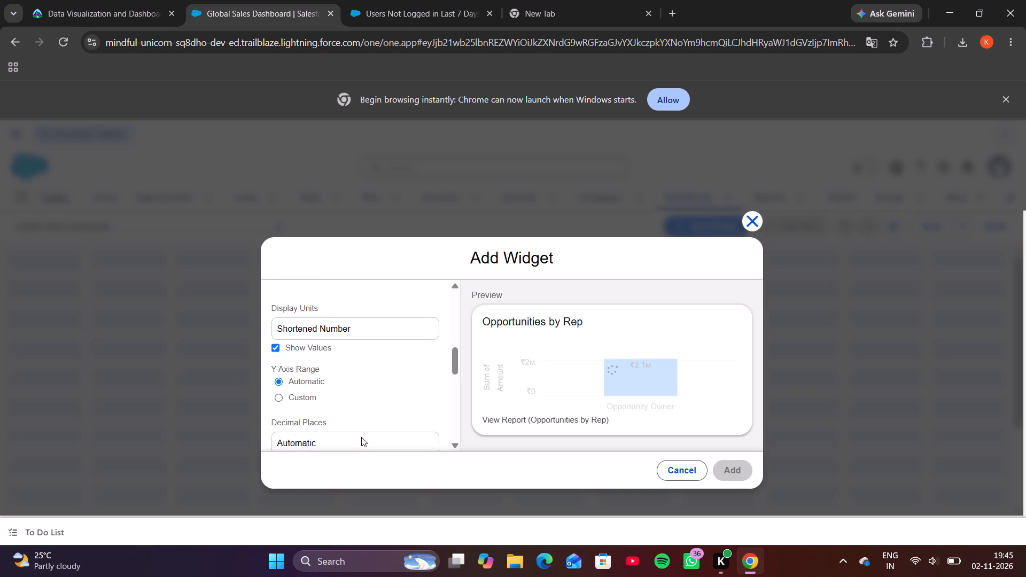
pyautogui.scroll(-1, 361, 437)
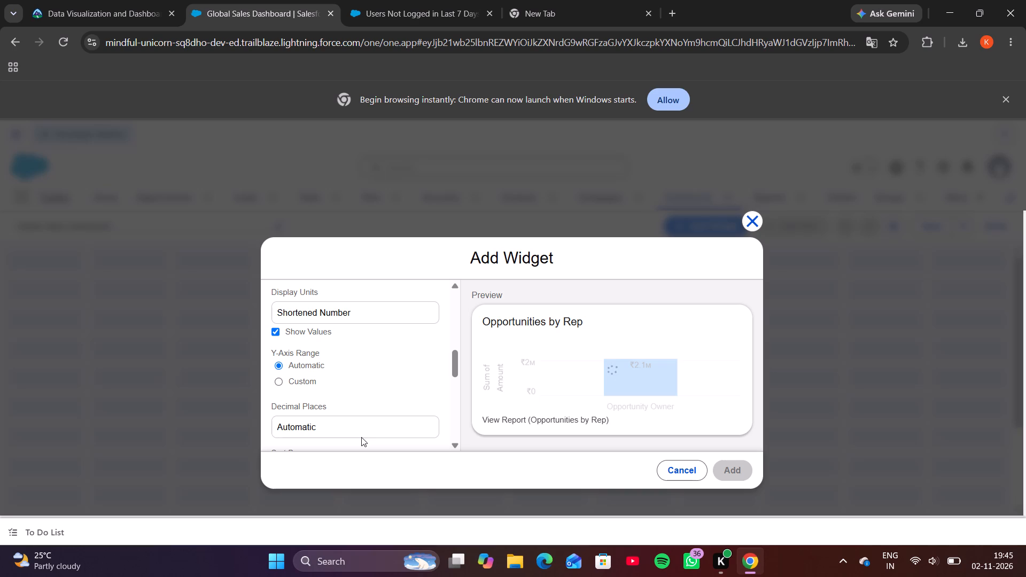
pyautogui.scroll(-1, 361, 437)
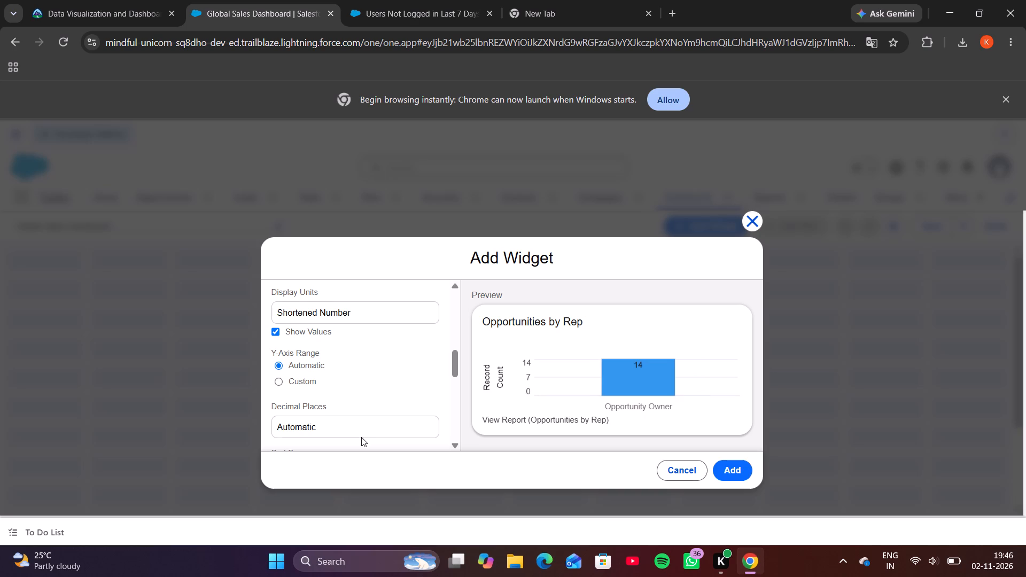
pyautogui.scroll(-2, 361, 437)
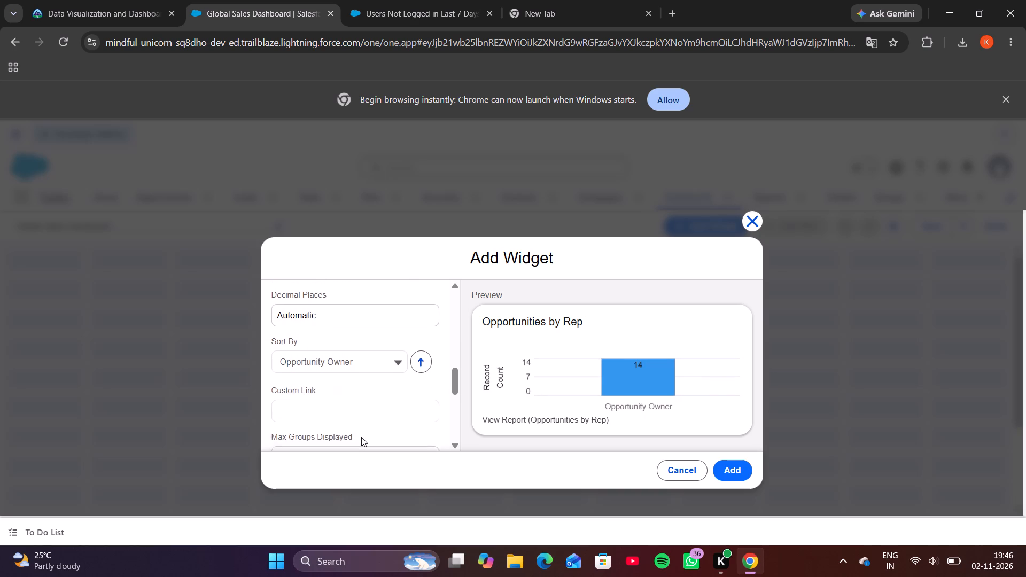
pyautogui.scroll(-3, 361, 437)
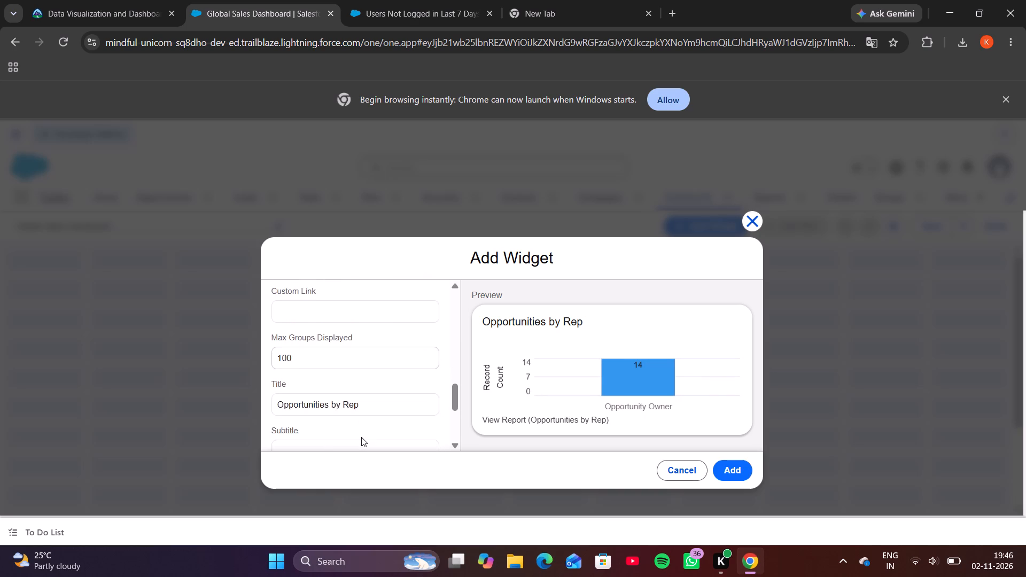
pyautogui.scroll(-1, 361, 437)
# Replace the widget title with "Sales Pipeline", copying the text from Trailhead's Visualize Your Data instructions.
pyautogui.click(133, 14)
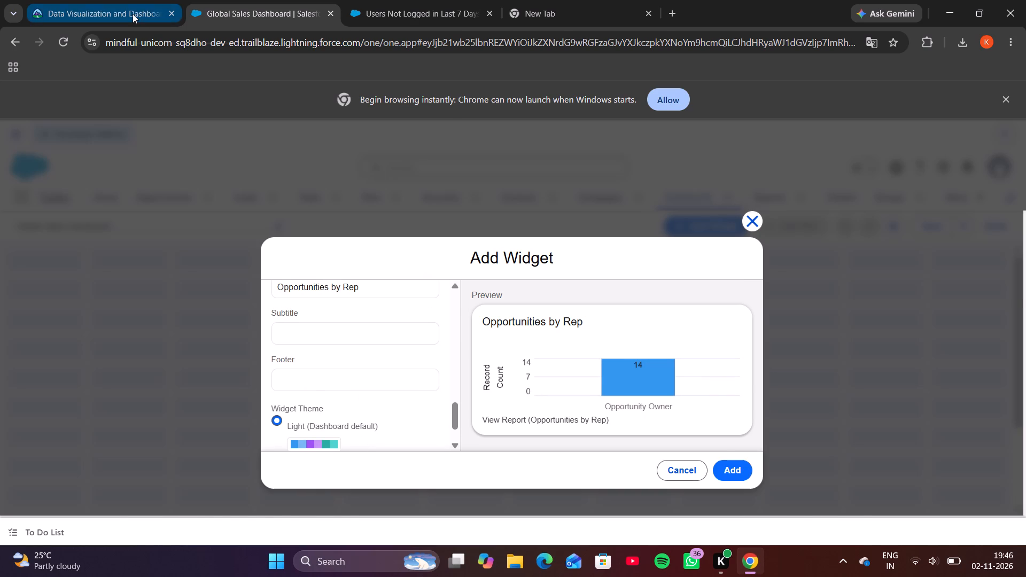
pyautogui.moveTo(92, 316); pyautogui.dragTo(394, 443)
pyautogui.click(394, 443)
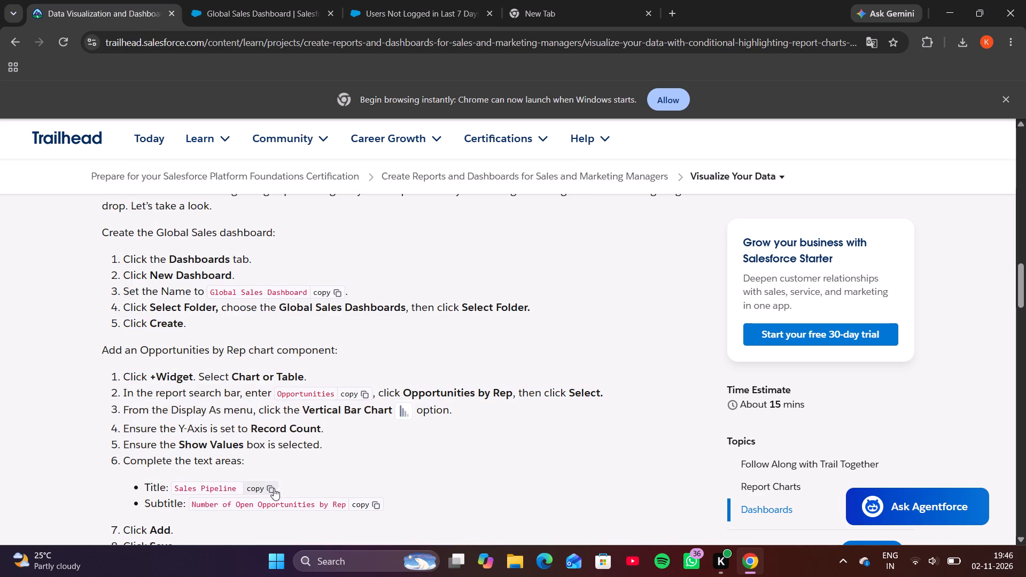
pyautogui.click(271, 487)
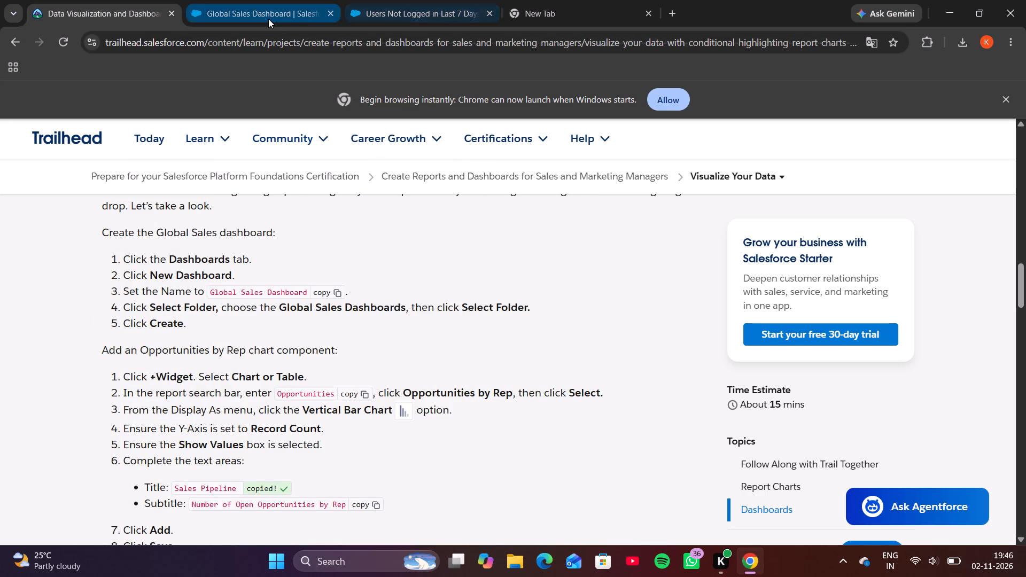
pyautogui.click(268, 19)
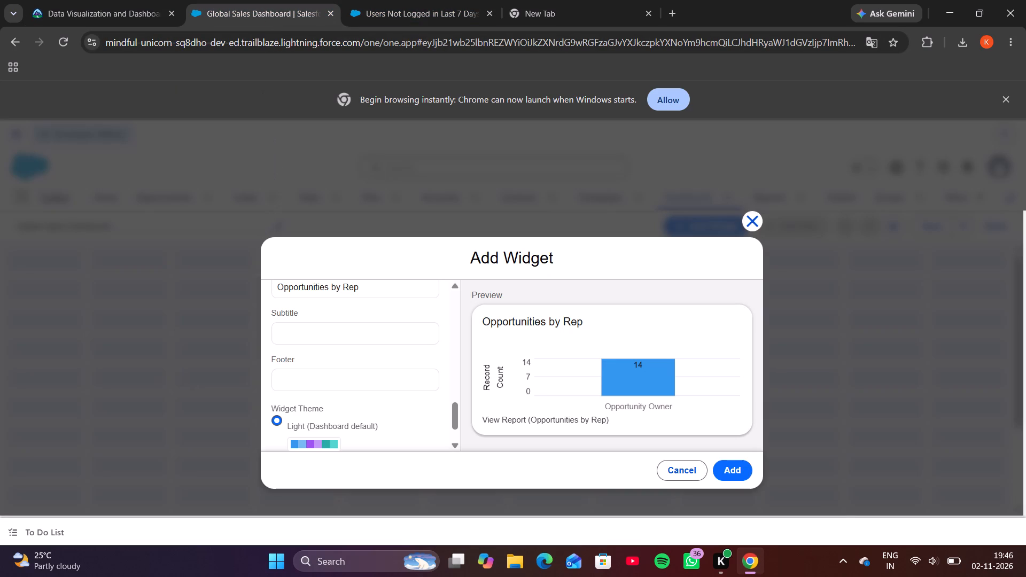
pyautogui.scroll(-1, 353, 376)
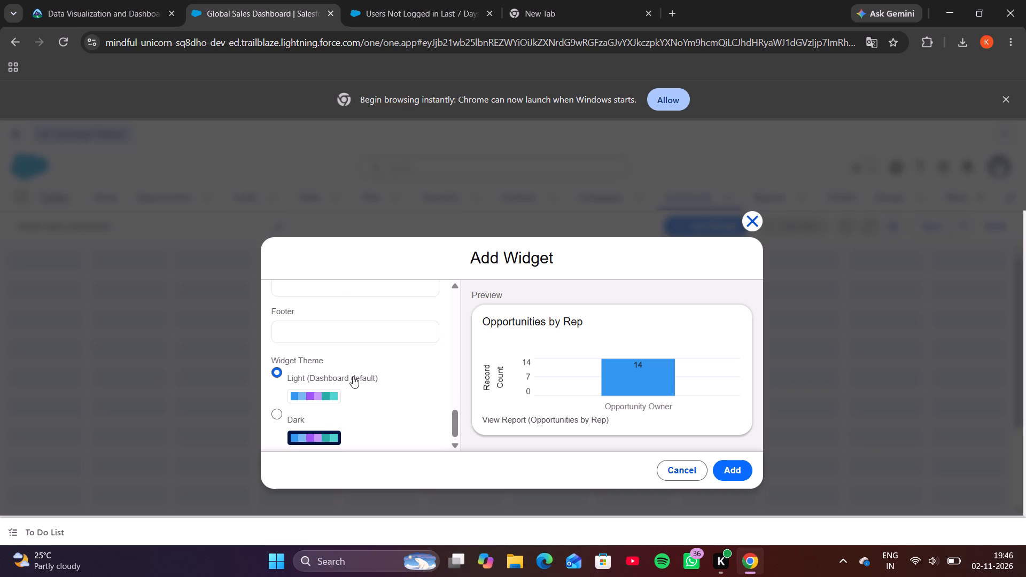
pyautogui.scroll(-1, 353, 376)
pyautogui.scroll(4, 353, 376)
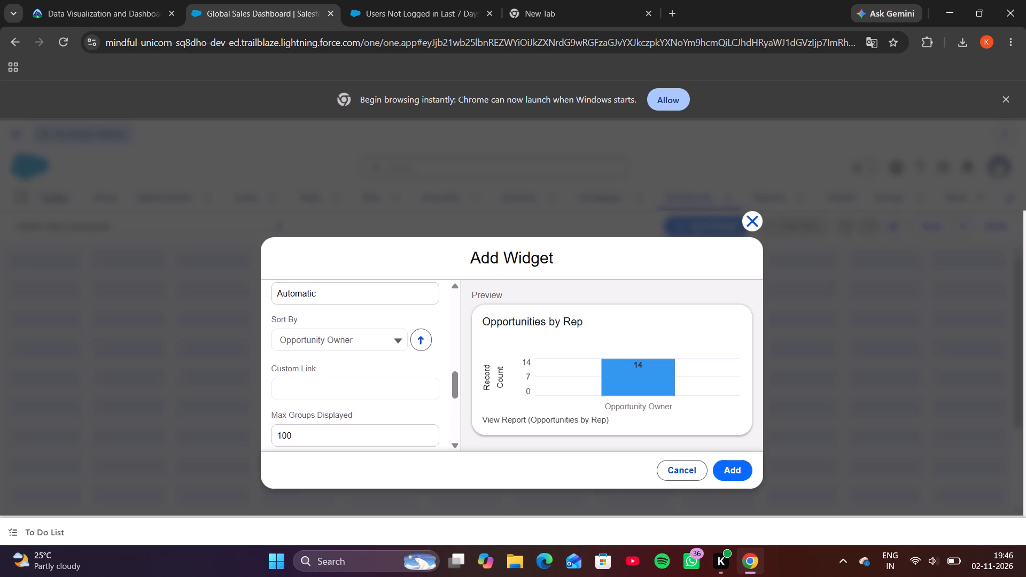
pyautogui.scroll(2, 353, 376)
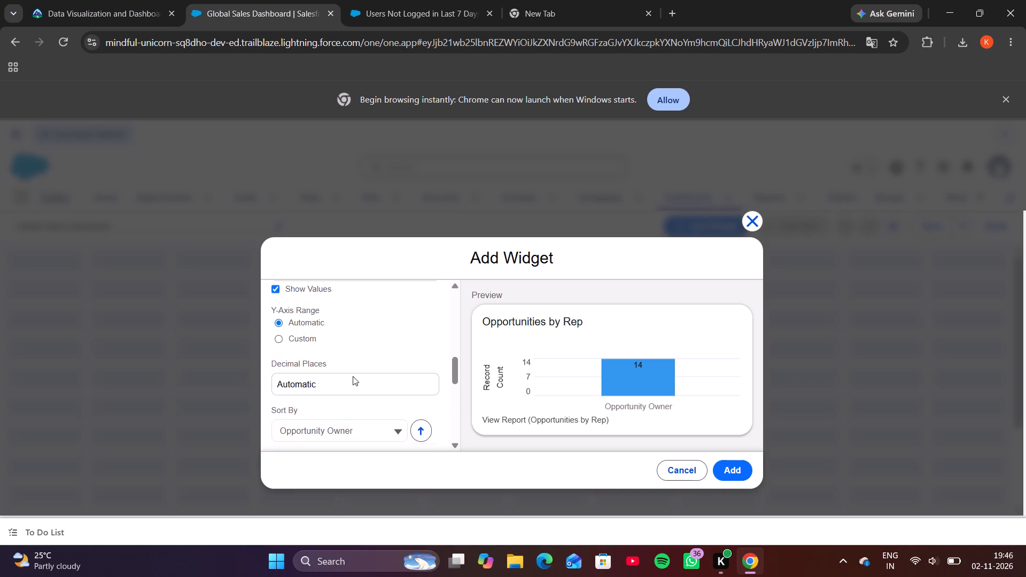
pyautogui.scroll(3, 353, 376)
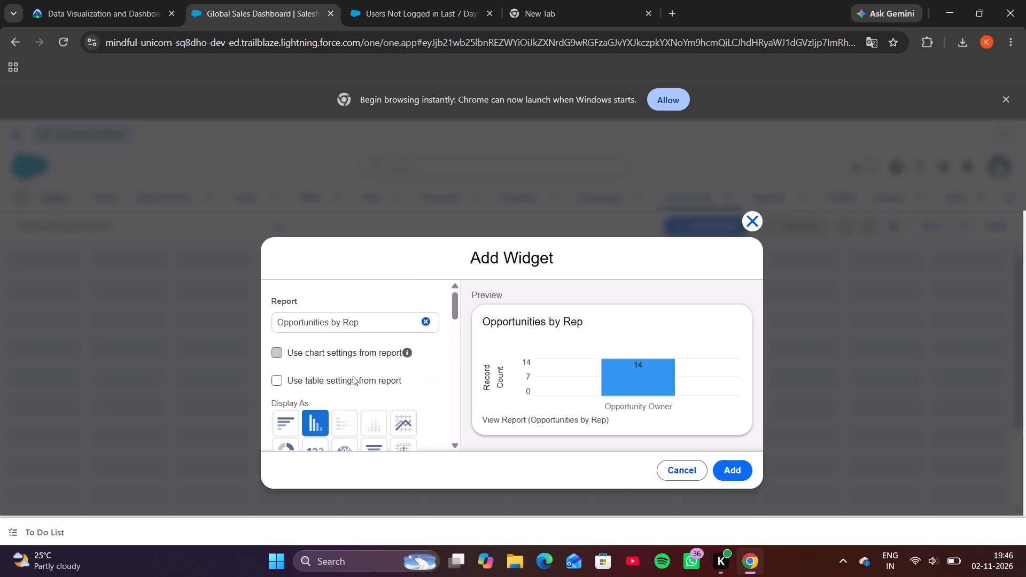
pyautogui.scroll(-3, 353, 376)
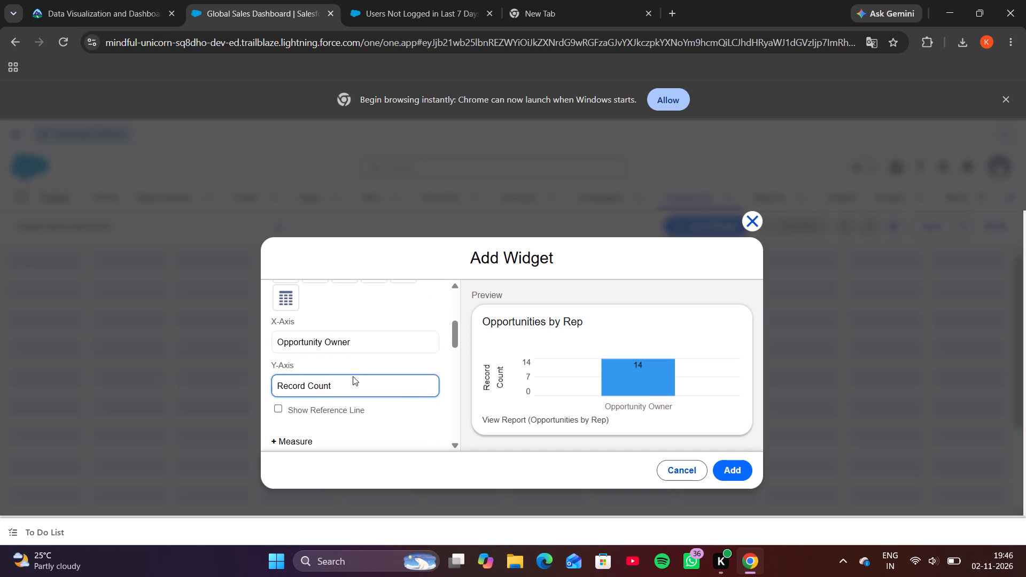
pyautogui.scroll(-3, 353, 376)
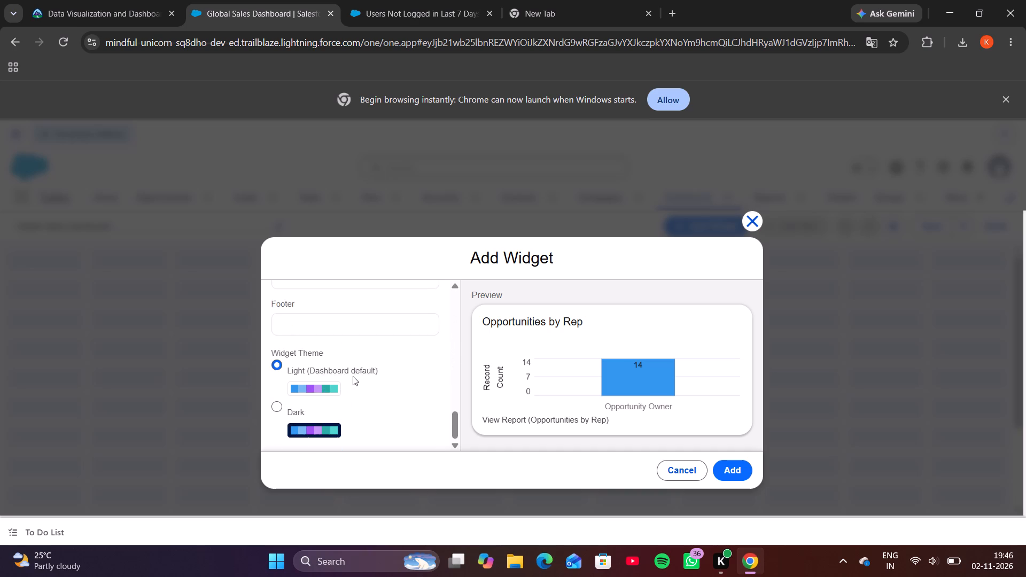
pyautogui.scroll(3, 353, 376)
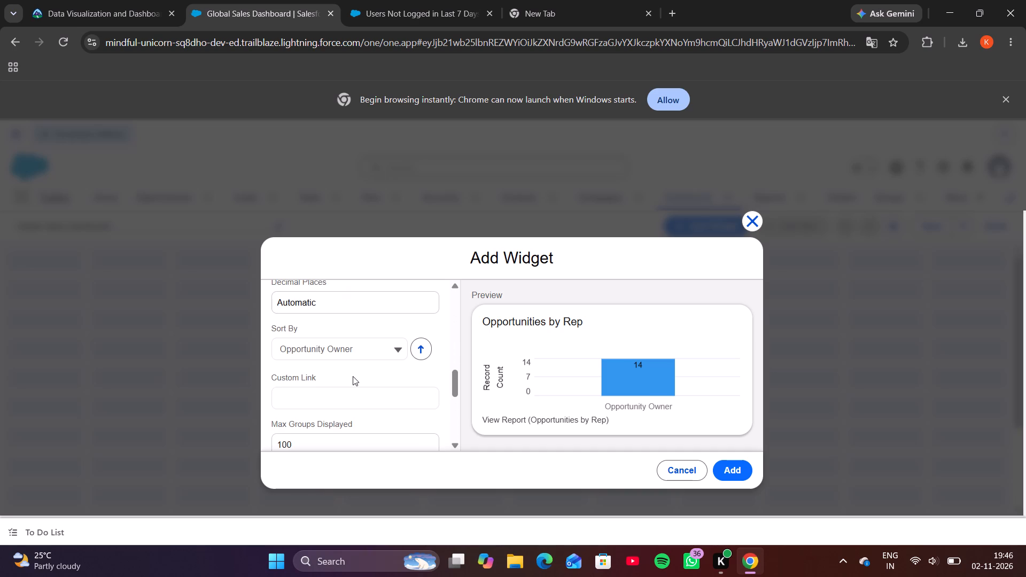
pyautogui.scroll(-1, 353, 376)
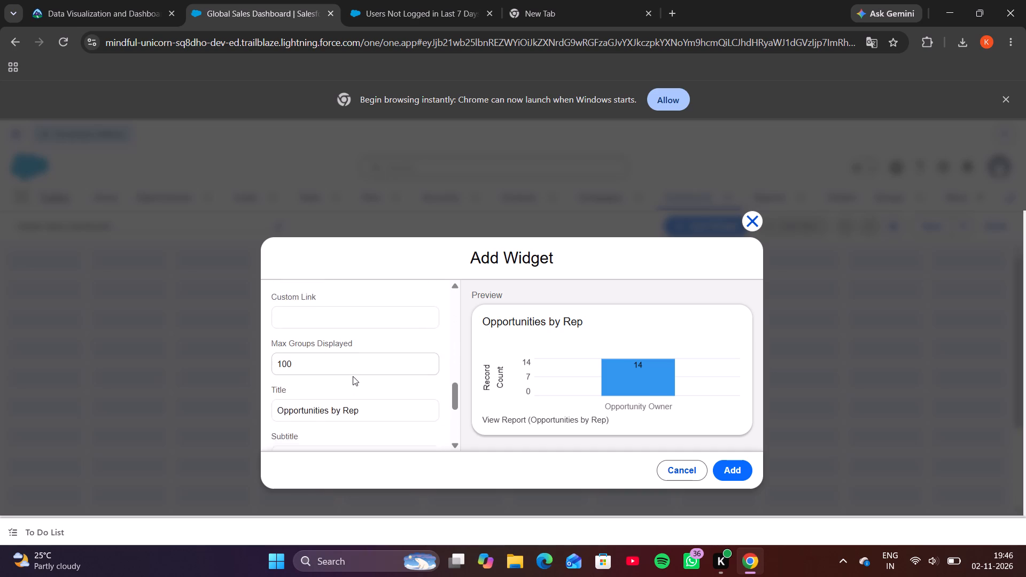
pyautogui.scroll(-1, 353, 376)
pyautogui.tripleClick(367, 389)
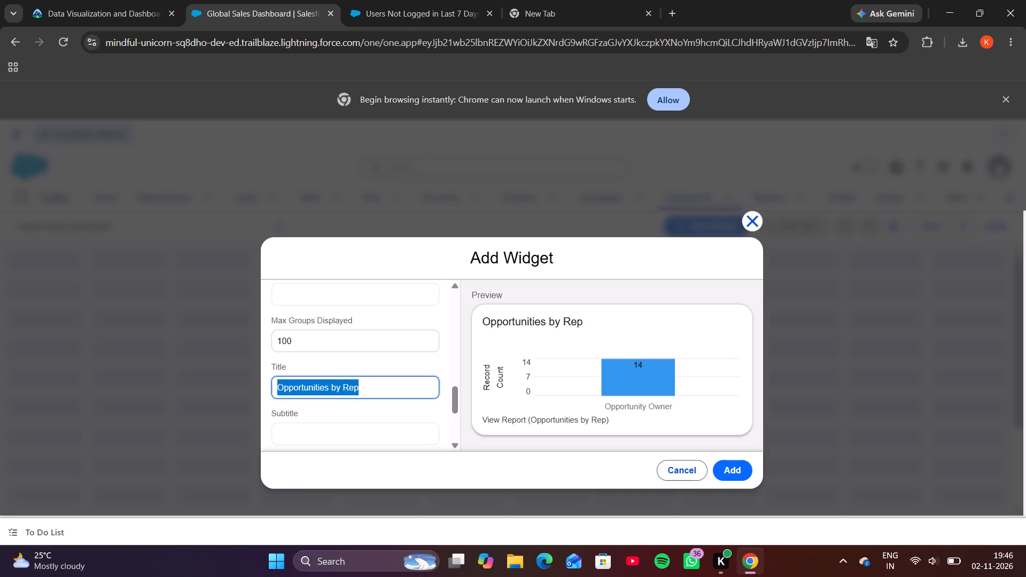
pyautogui.hotkey('ctrl', 'v')
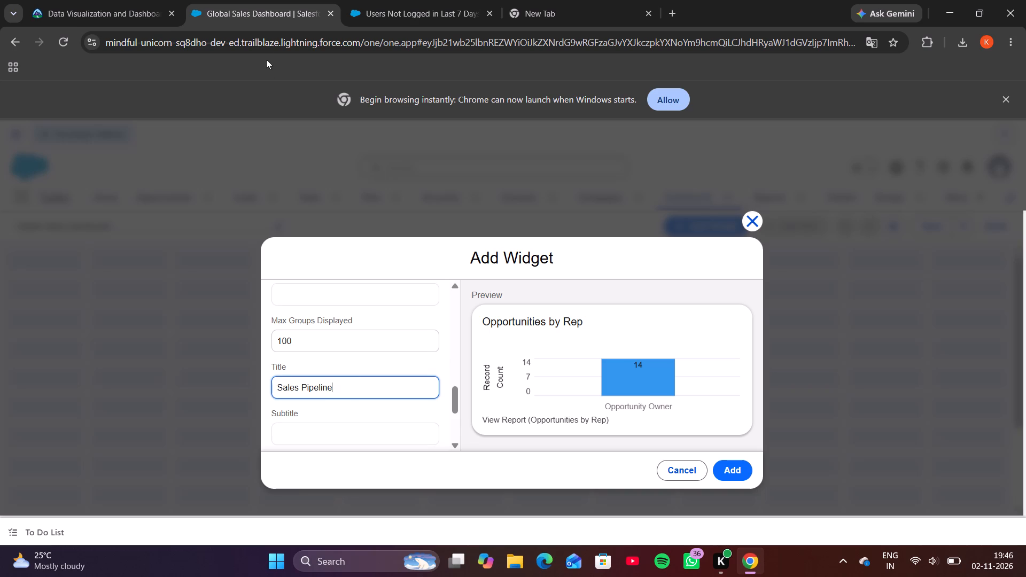
# Set the widget subtitle to "Number of Open Opportunities by Rep", copied from the Trailhead instructions.
pyautogui.click(95, 7)
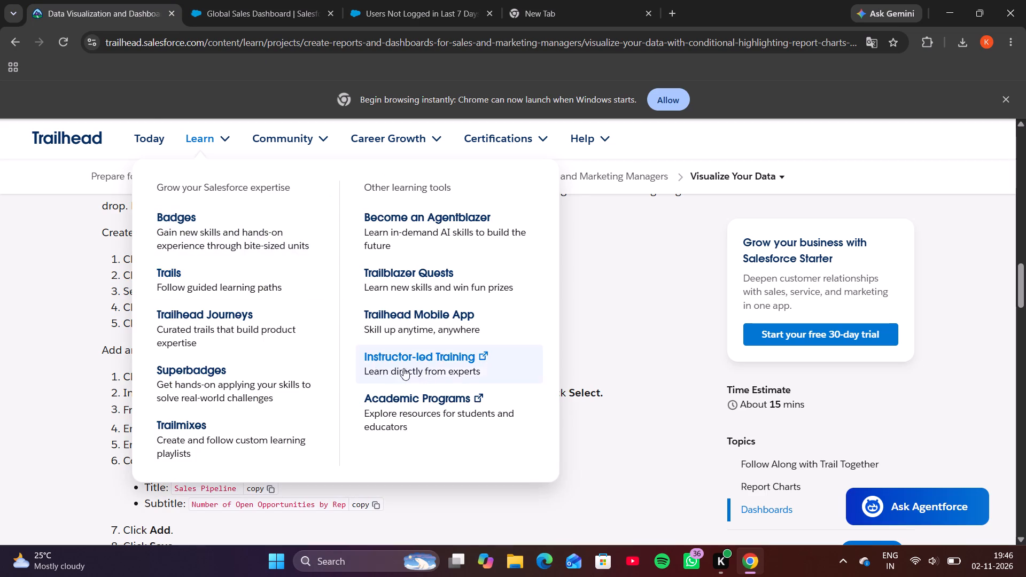
pyautogui.click(660, 380)
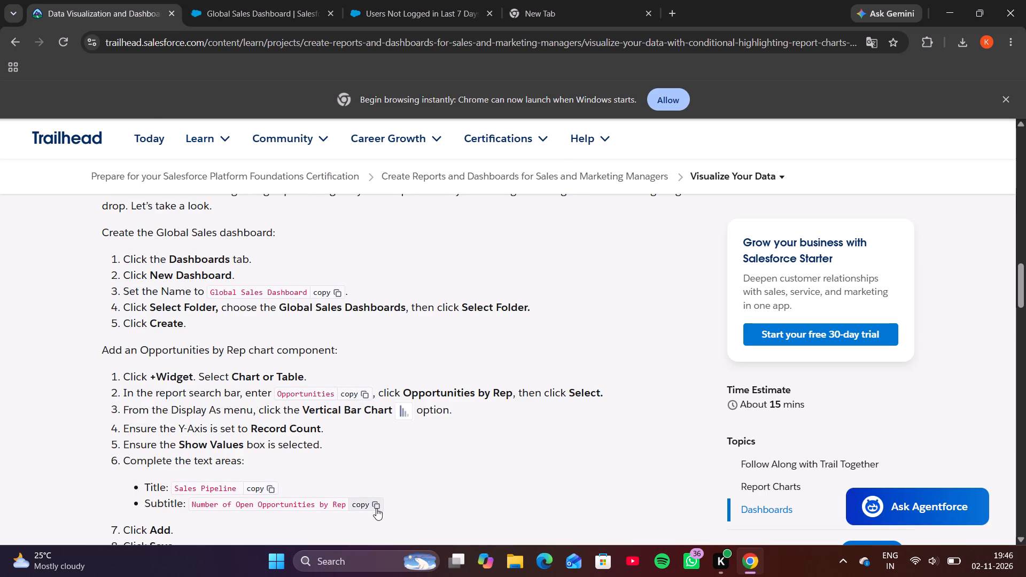
pyautogui.click(376, 508)
pyautogui.click(286, 14)
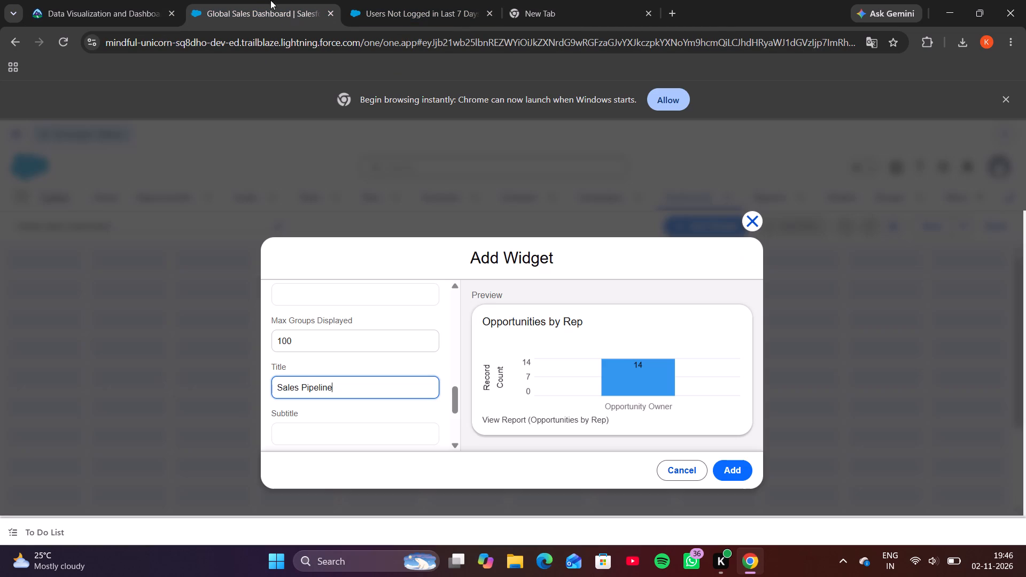
pyautogui.click(334, 432)
pyautogui.hotkey('ctrl', 'v')
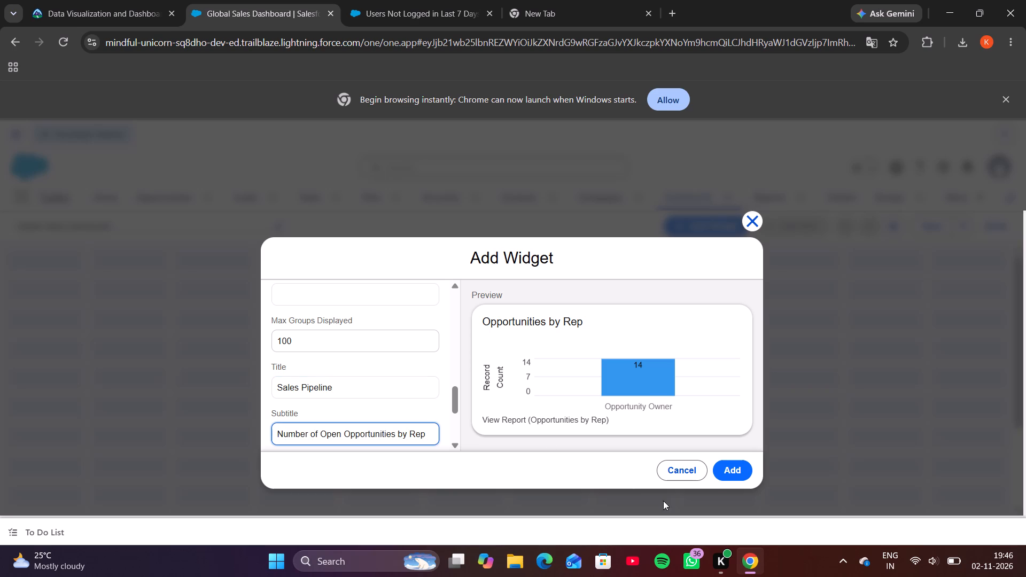
# Add the configured Sales Pipeline widget to the Global Sales Dashboard and save the dashboard.
pyautogui.click(732, 471)
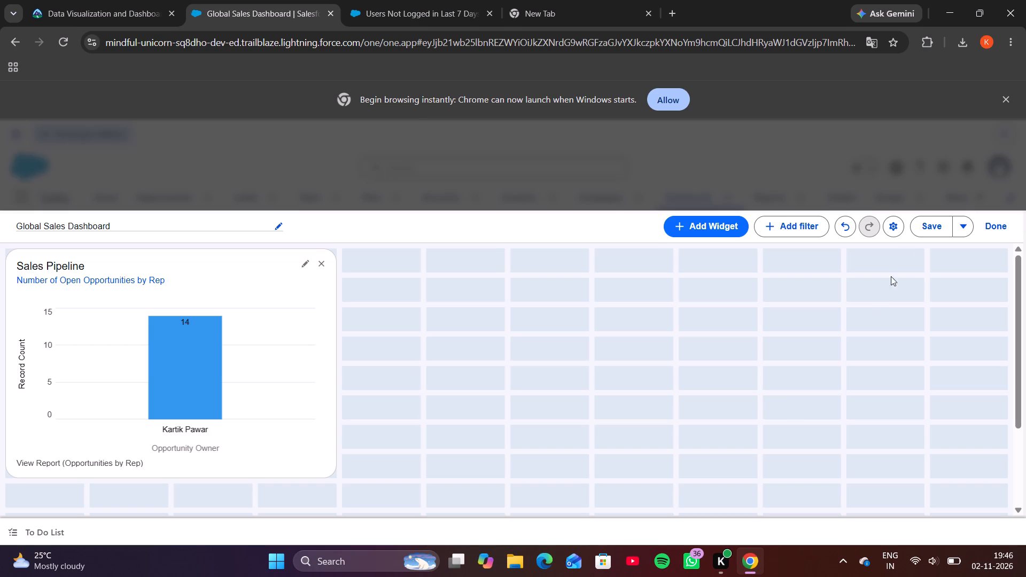
pyautogui.click(936, 231)
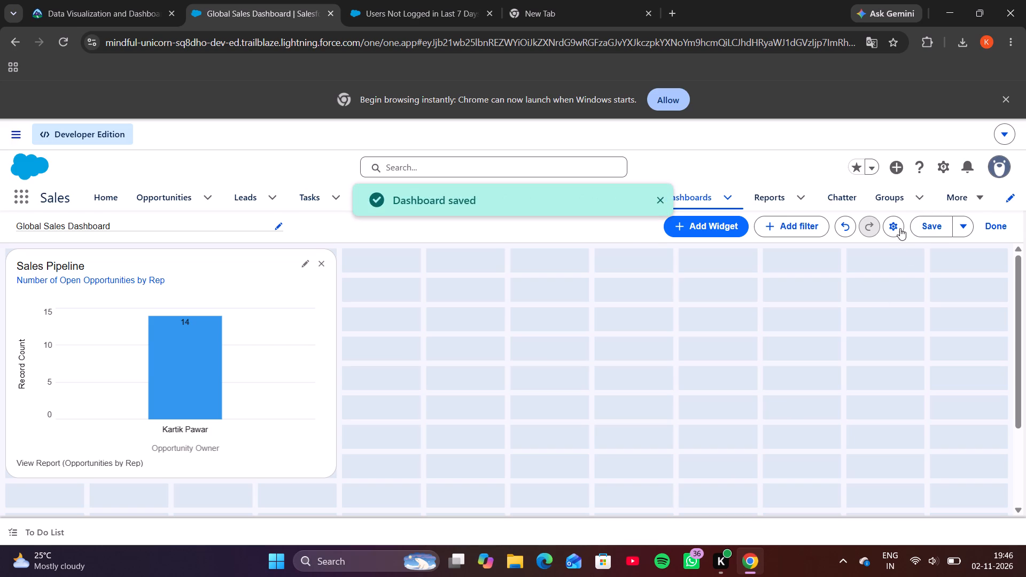
# Start a second chart or table widget based on the Opportunities by Rep report.
pyautogui.click(710, 223)
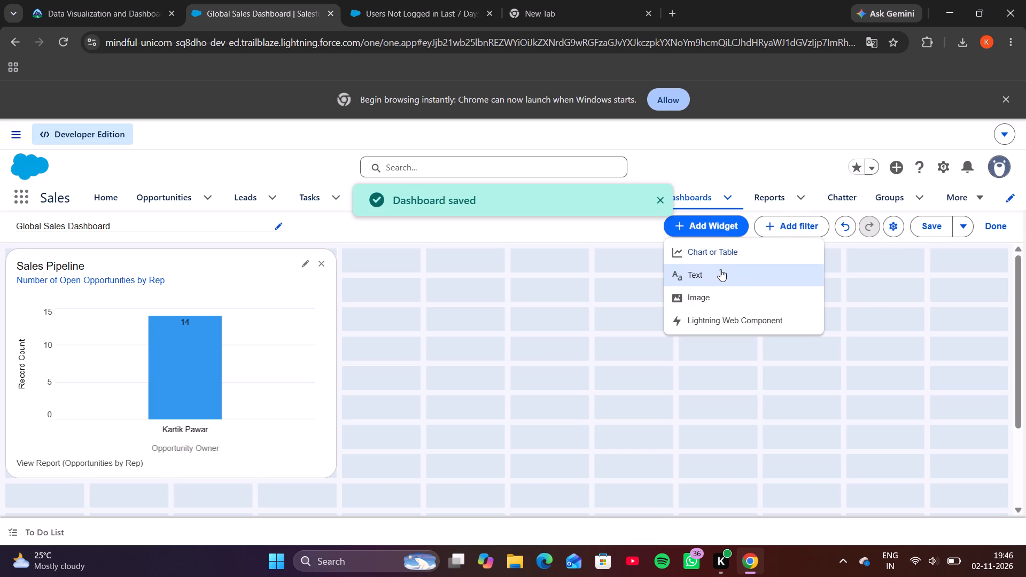
pyautogui.click(722, 250)
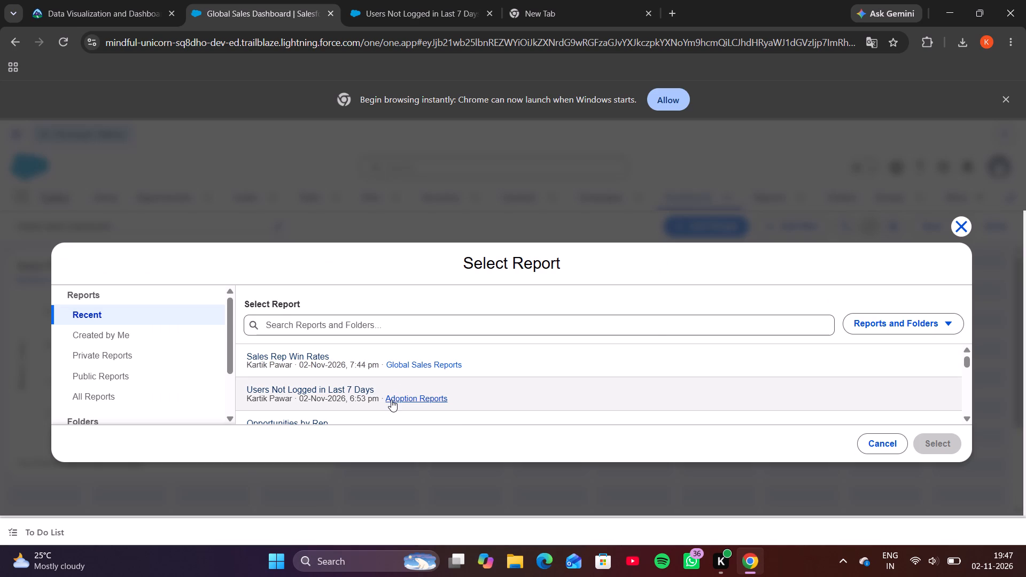
pyautogui.scroll(-1, 391, 400)
pyautogui.click(314, 369)
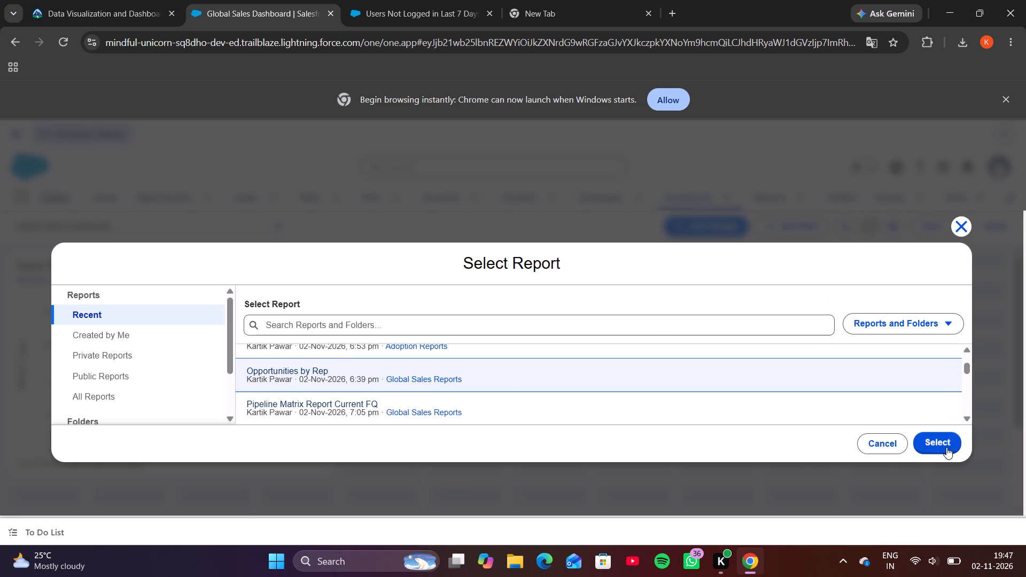
pyautogui.click(946, 447)
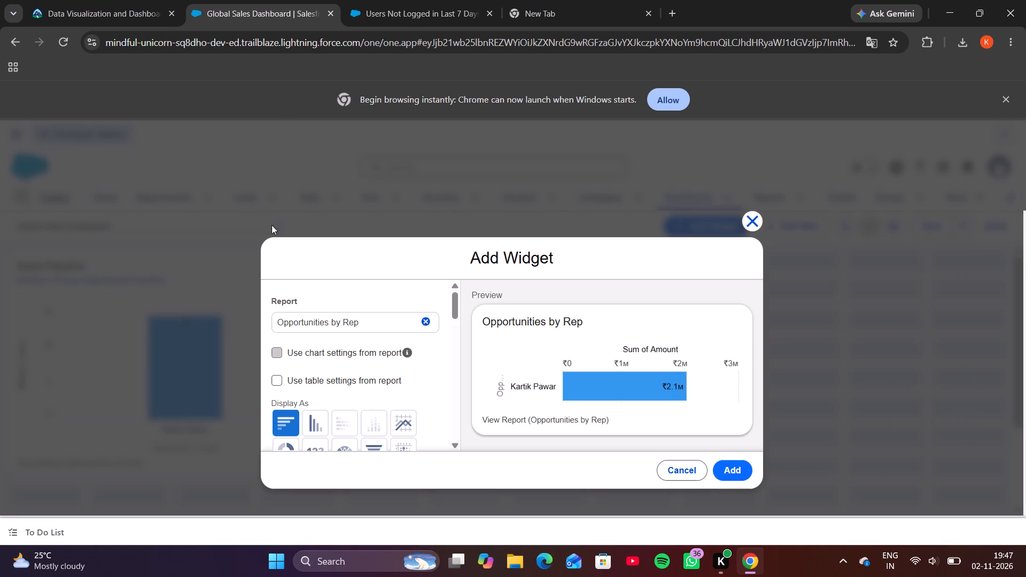
# Display the new Opportunities by Rep widget as a Metric Chart.
pyautogui.scroll(-1, 325, 384)
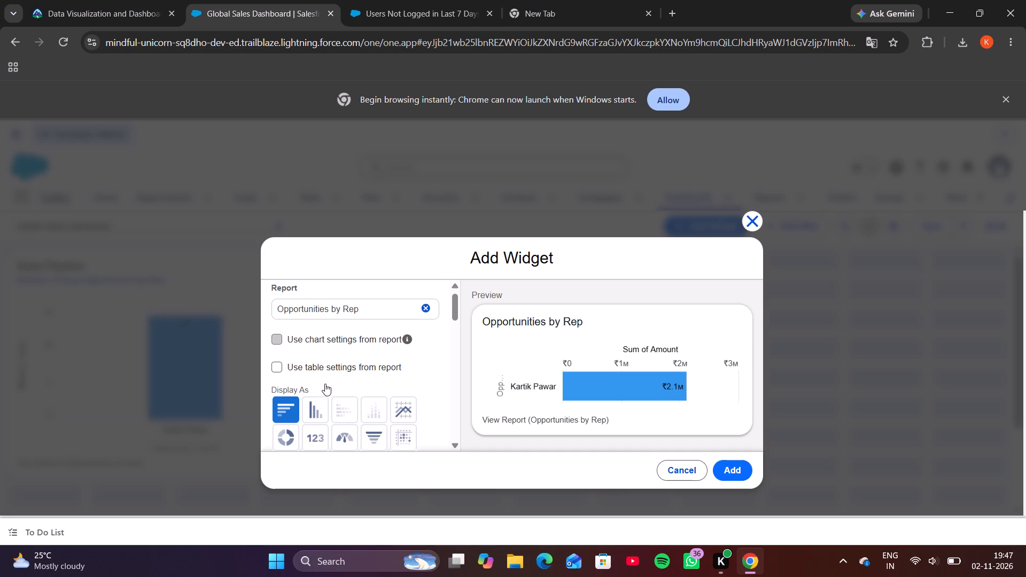
pyautogui.scroll(-1, 325, 384)
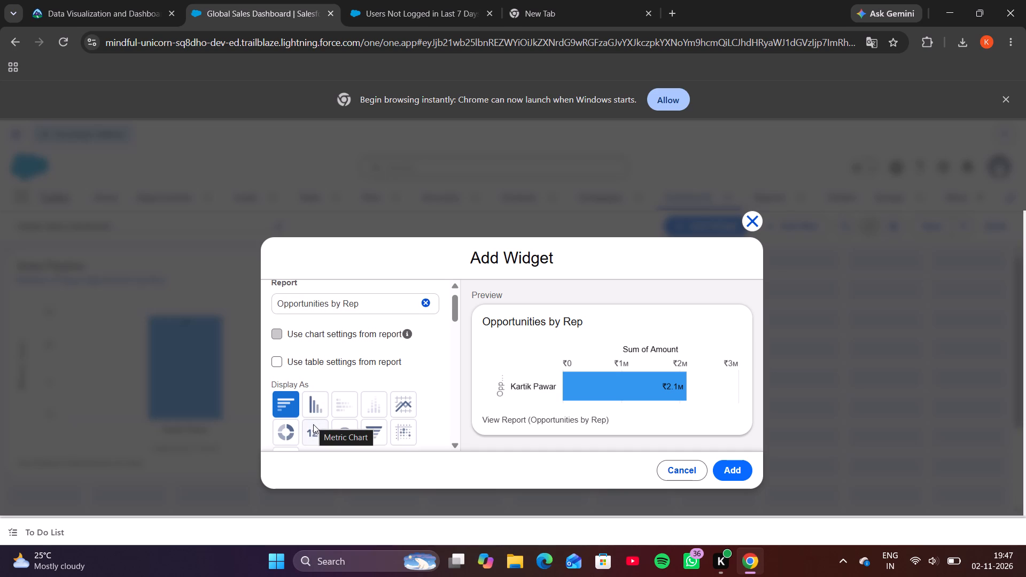
pyautogui.click(313, 424)
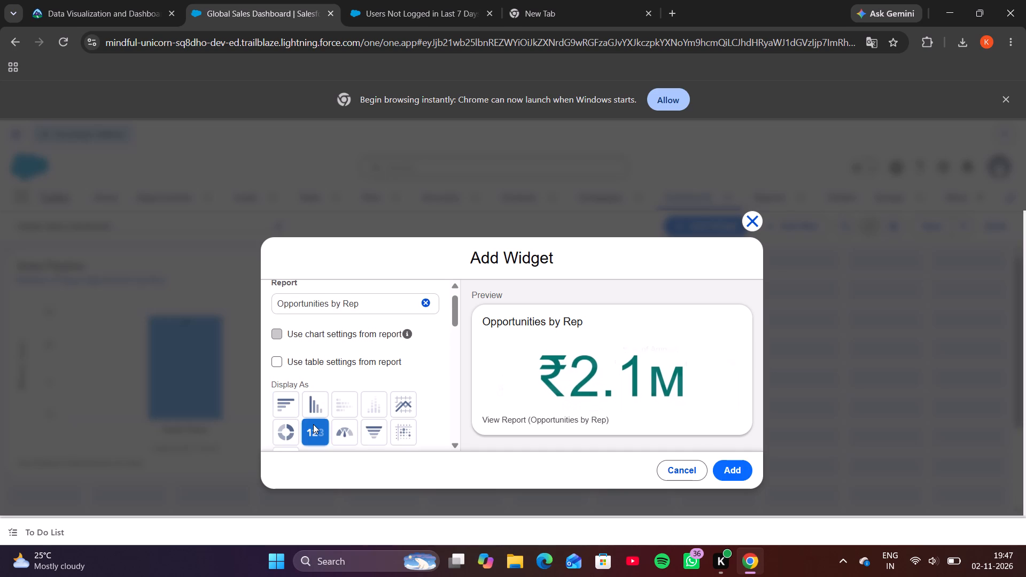
# Review the metric widget's Measure, Display Units and Ranges settings.
pyautogui.scroll(-2, 313, 424)
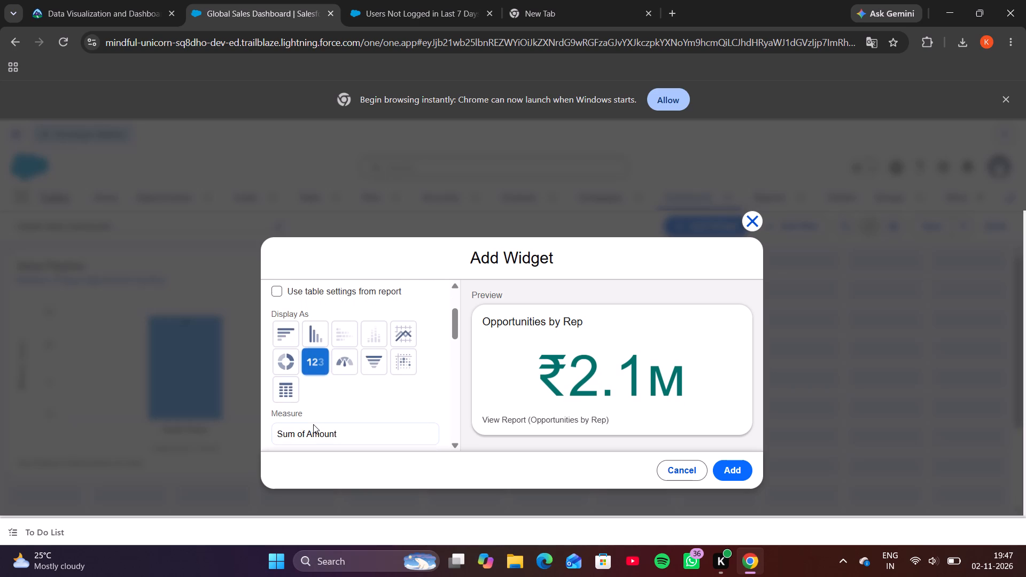
pyautogui.scroll(-1, 313, 424)
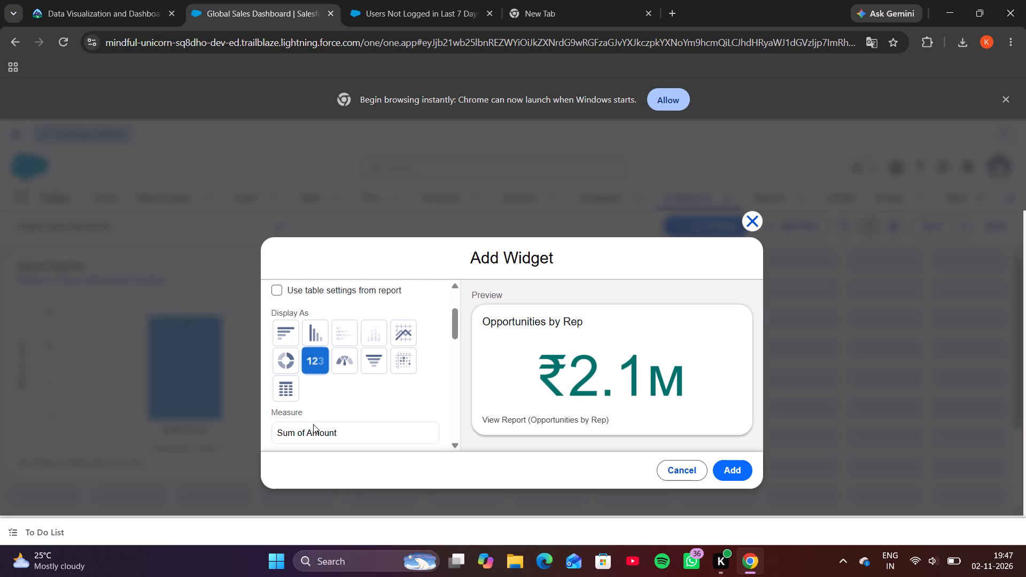
pyautogui.scroll(-1, 313, 424)
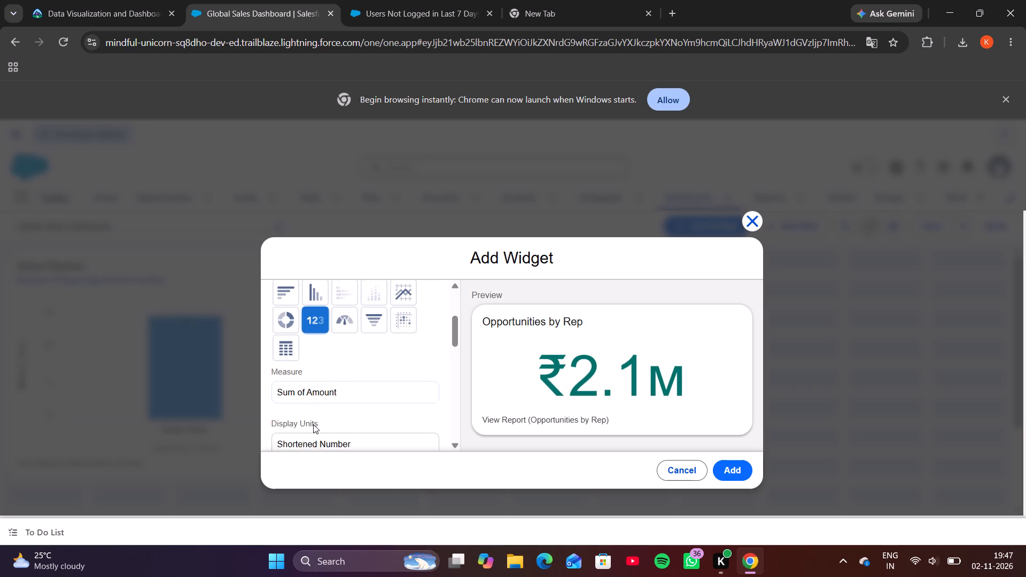
pyautogui.scroll(-1, 313, 424)
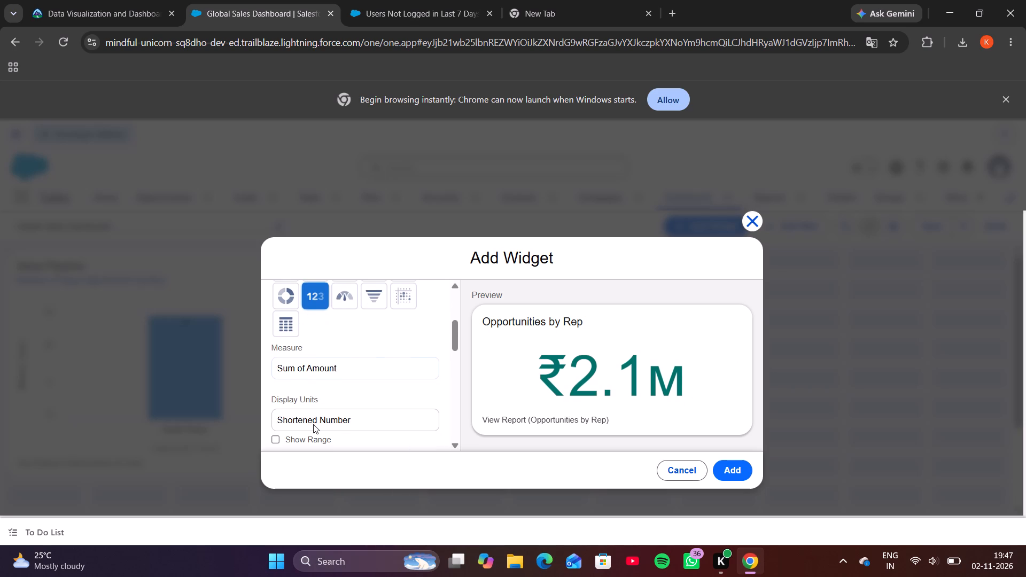
pyautogui.scroll(-2, 313, 424)
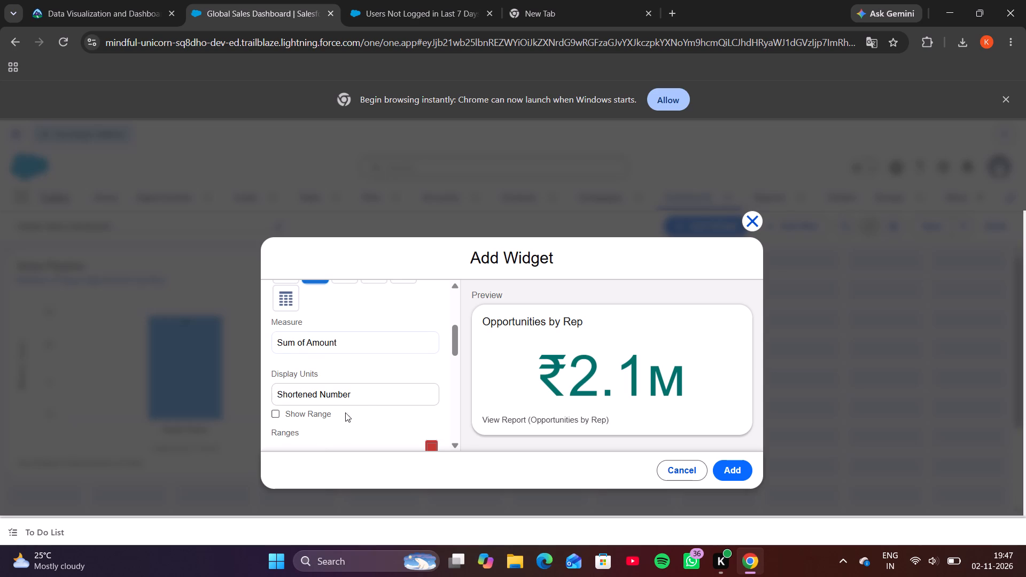
pyautogui.scroll(-1, 368, 391)
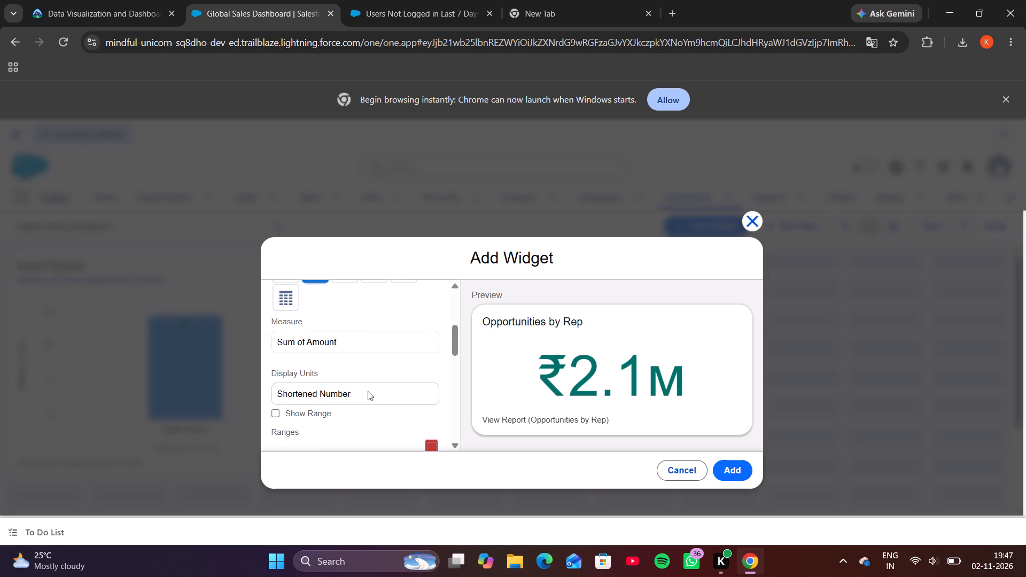
pyautogui.scroll(-1, 368, 391)
# Set the metric widget's first range threshold to 1000000, copied from the Trailhead metric component instructions.
pyautogui.click(126, 12)
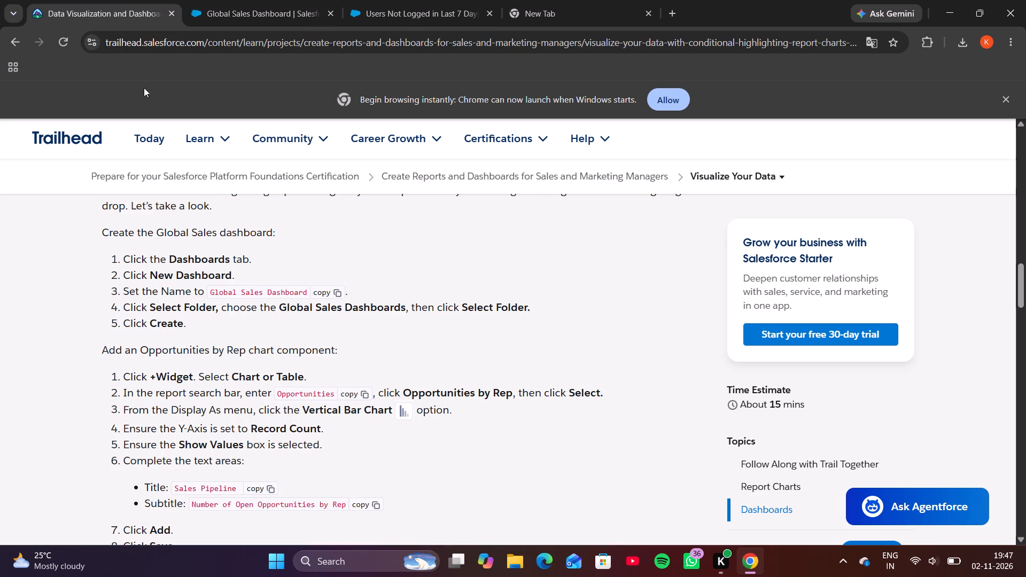
pyautogui.click(86, 322)
pyautogui.scroll(-4, 86, 322)
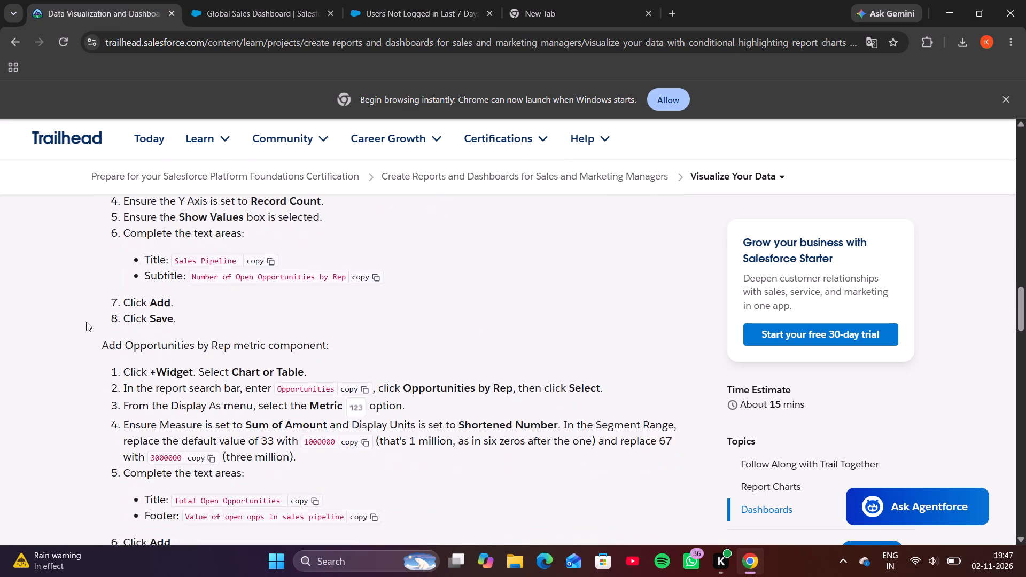
pyautogui.scroll(-2, 86, 322)
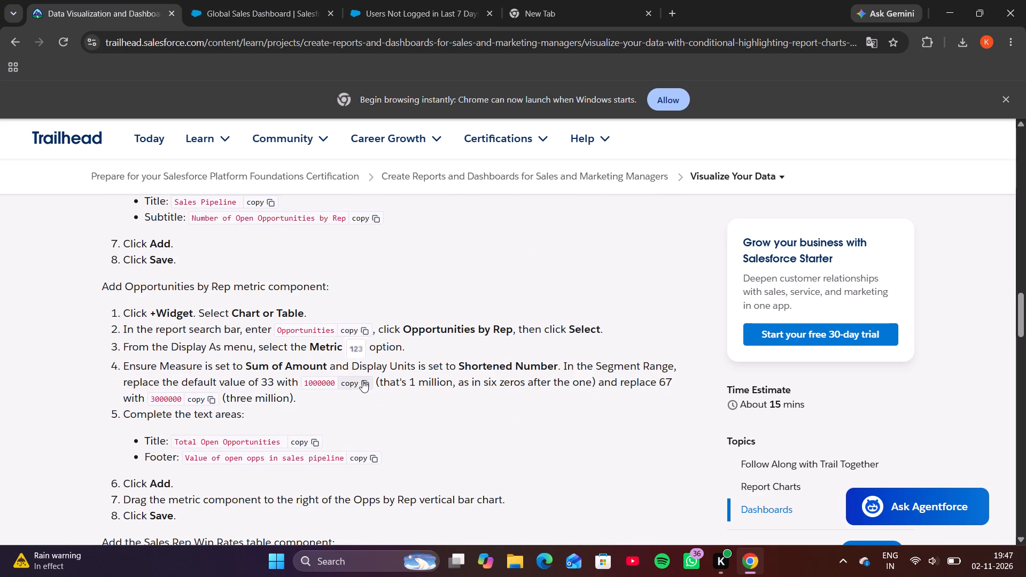
pyautogui.click(362, 380)
pyautogui.click(269, 13)
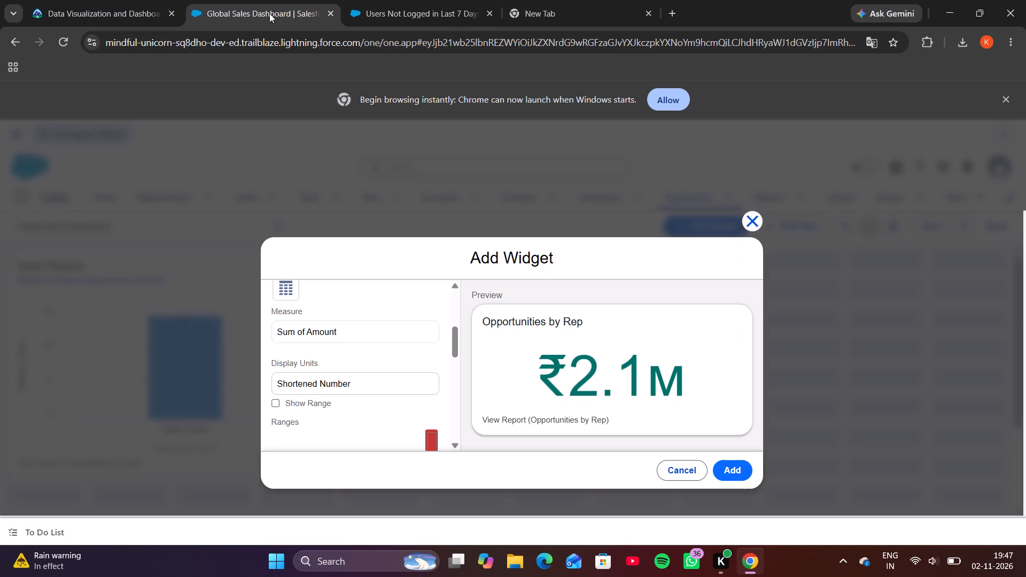
pyautogui.scroll(-2, 322, 368)
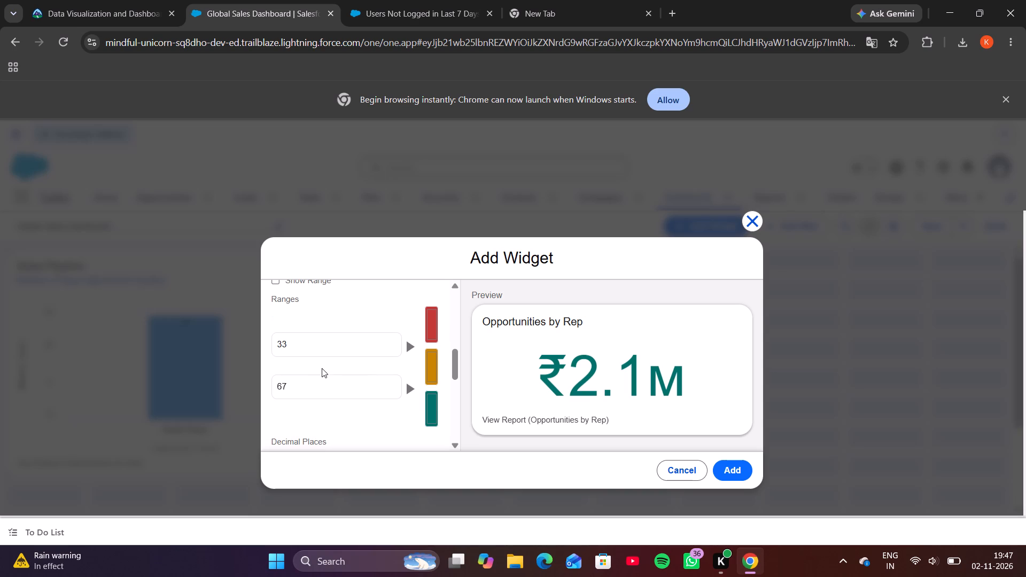
pyautogui.click(318, 334)
pyautogui.doubleClick(318, 334)
pyautogui.tripleClick(318, 334)
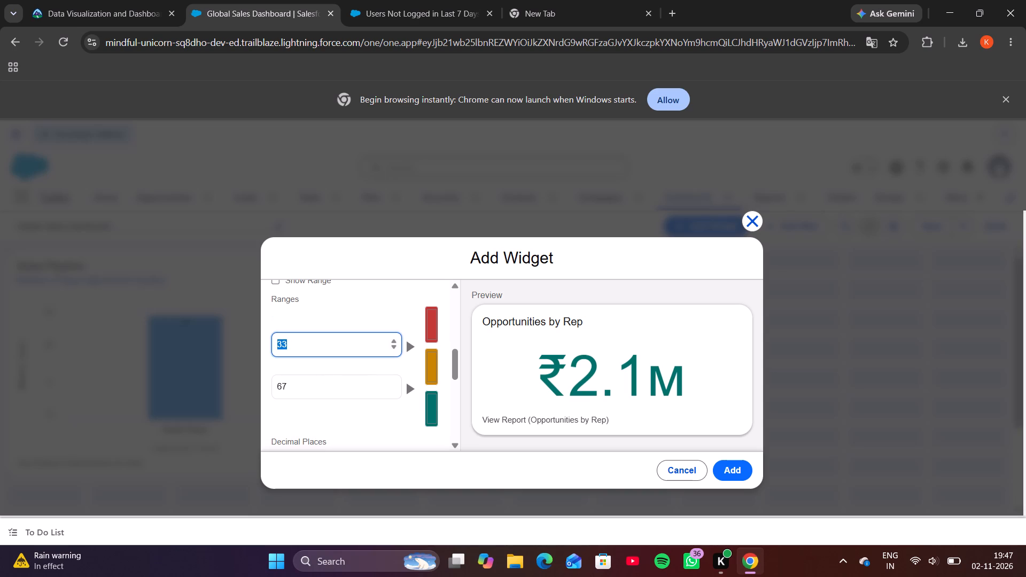
pyautogui.hotkey('ctrl', 'v')
# Set the metric widget's second range threshold to 3000000, copied from the Trailhead instructions.
pyautogui.click(124, 19)
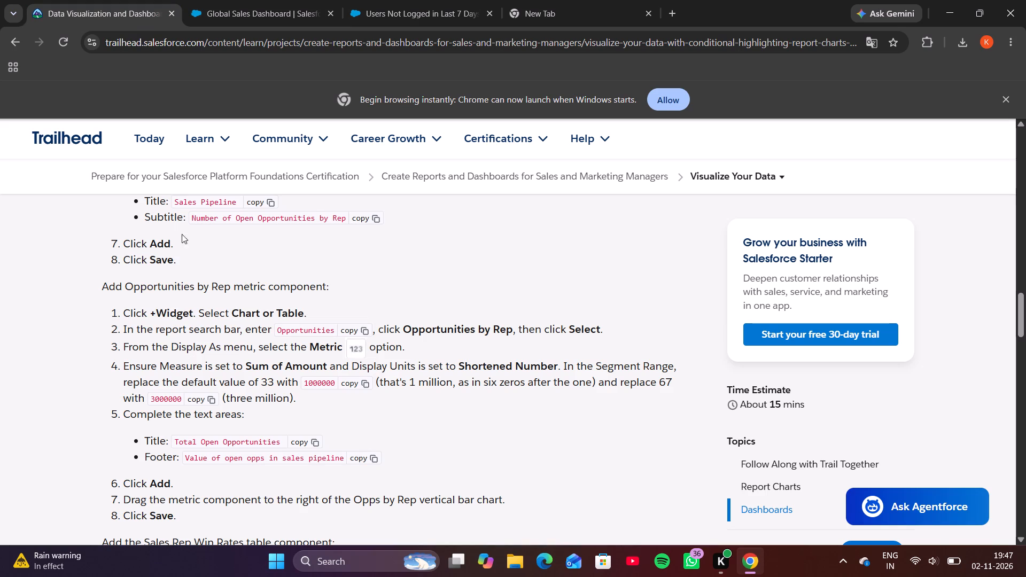
pyautogui.click(203, 398)
pyautogui.click(280, 14)
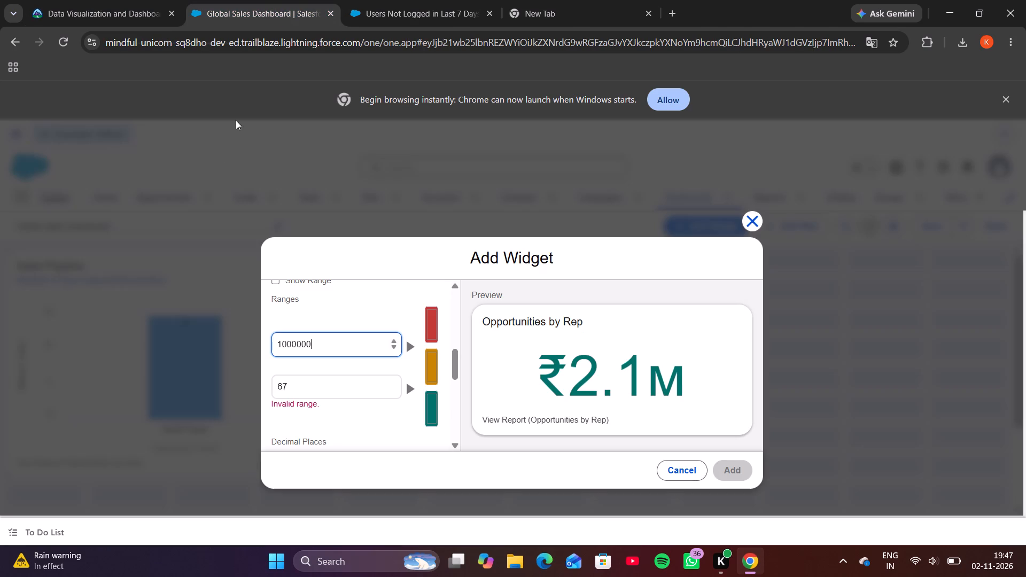
pyautogui.tripleClick(304, 374)
pyautogui.click(304, 374)
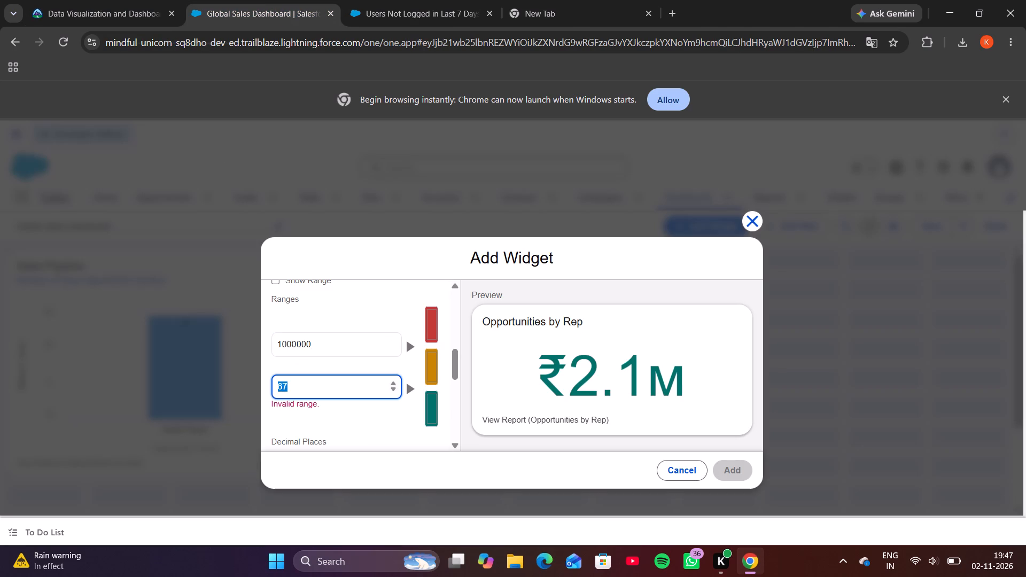
pyautogui.hotkey('ctrl', 'v')
pyautogui.scroll(-3, 304, 374)
pyautogui.scroll(1, 304, 374)
pyautogui.hotkey('ctrl', 'v')
pyautogui.hotkey('ctrl', 'a')
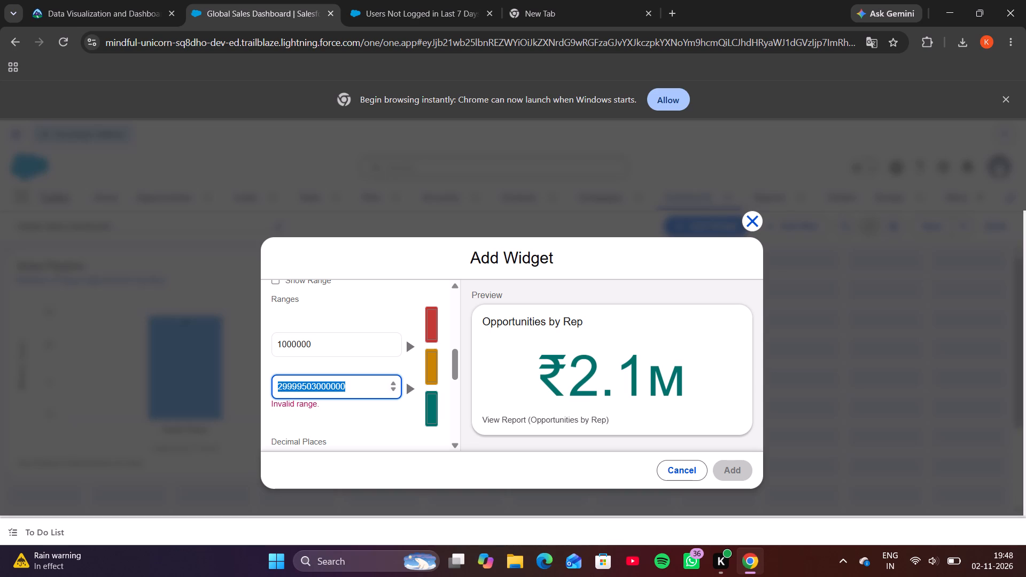
pyautogui.hotkey('ctrl', 'v')
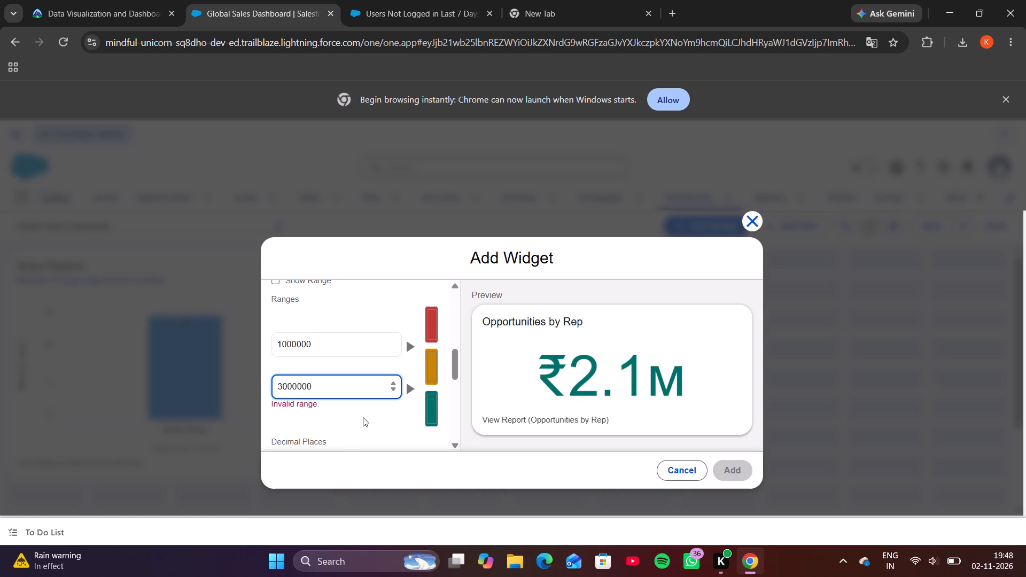
pyautogui.click(363, 417)
# Title the metric widget Total Open Opportunities, copied from the Trailhead metric component instructions.
pyautogui.scroll(-1, 363, 417)
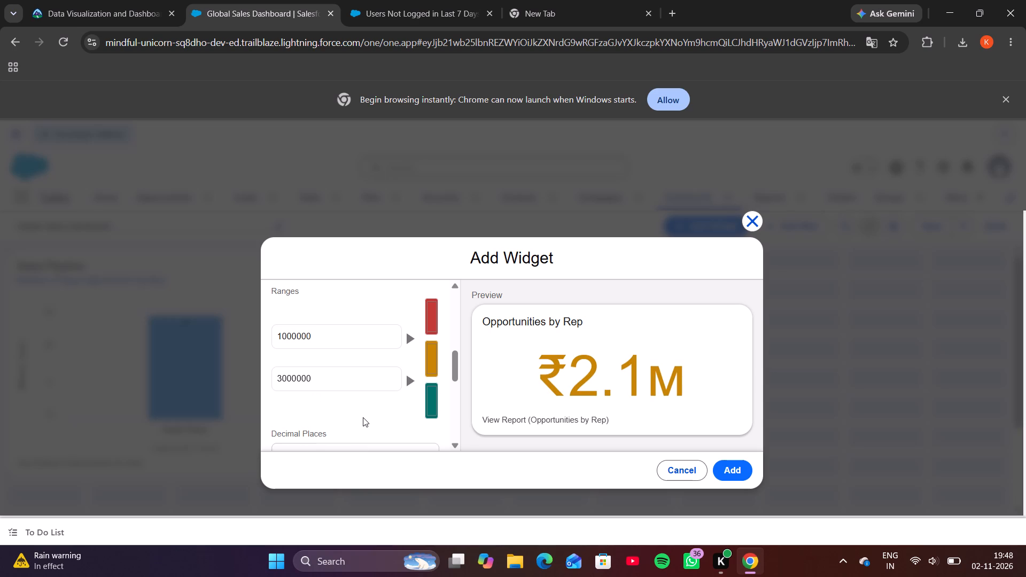
pyautogui.scroll(-1, 363, 417)
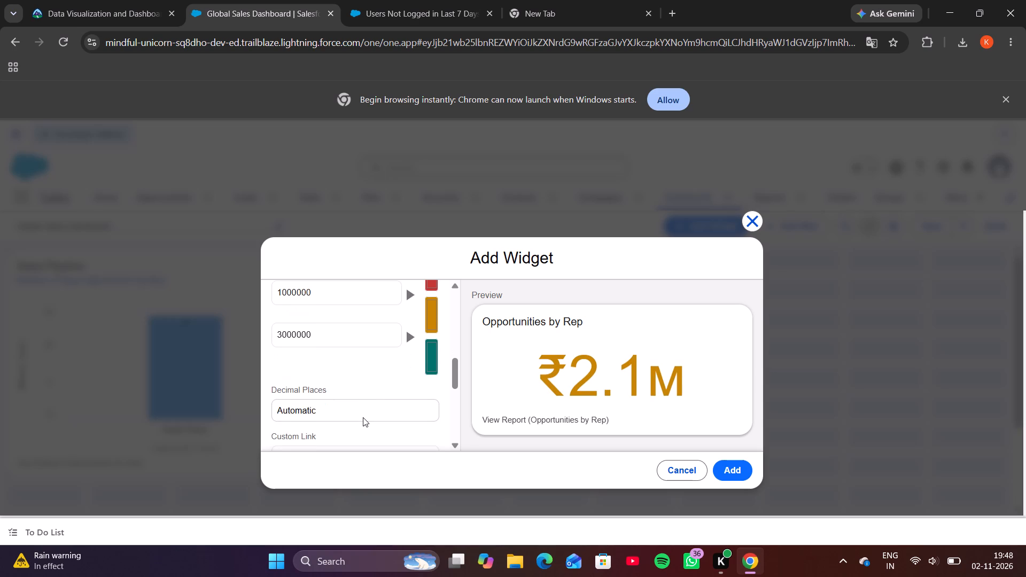
pyautogui.scroll(-3, 363, 417)
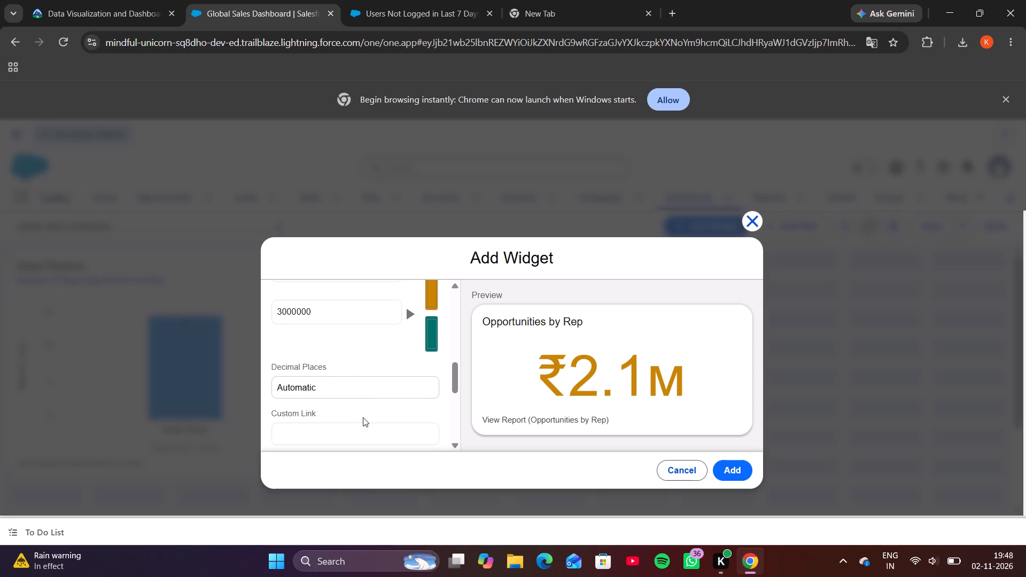
pyautogui.click(114, 0)
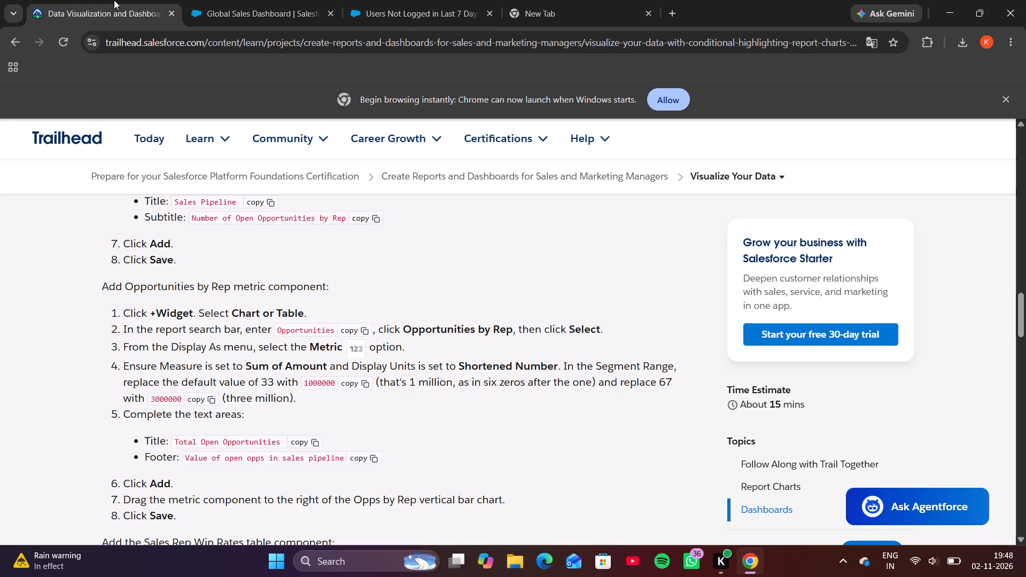
pyautogui.click(9, 332)
pyautogui.click(301, 436)
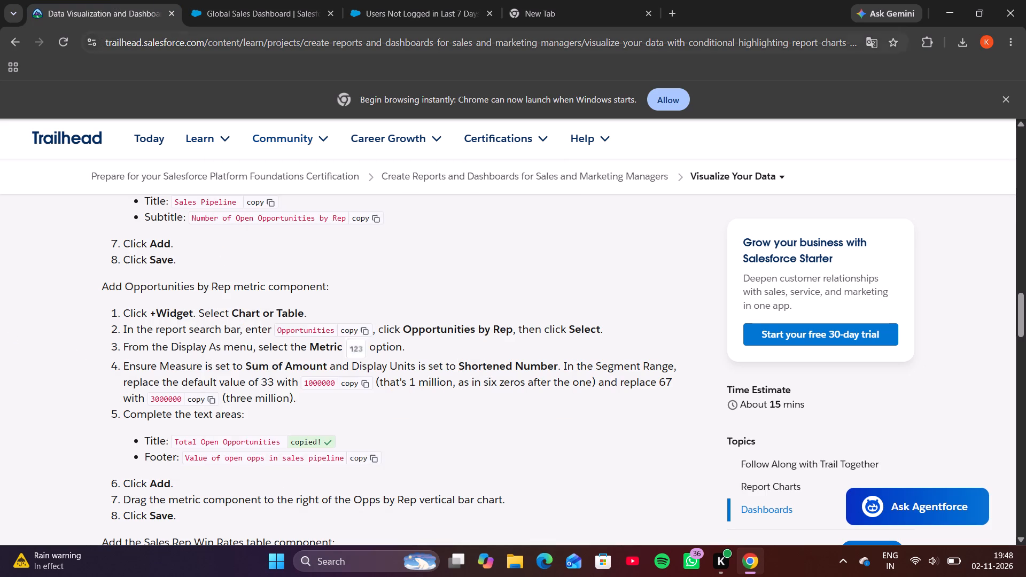
pyautogui.click(237, 15)
pyautogui.scroll(-1, 361, 374)
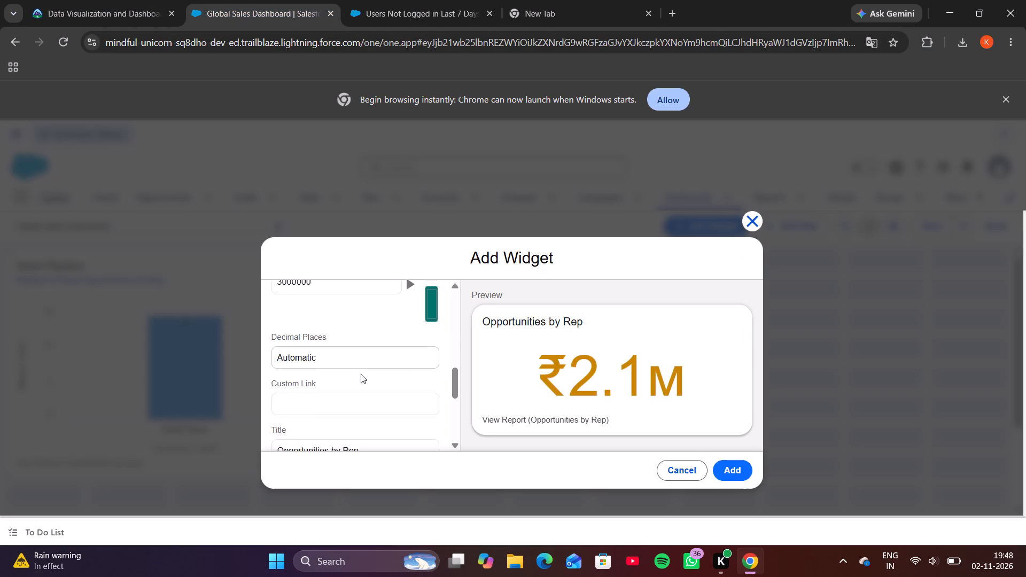
pyautogui.scroll(-1, 361, 374)
pyautogui.tripleClick(370, 391)
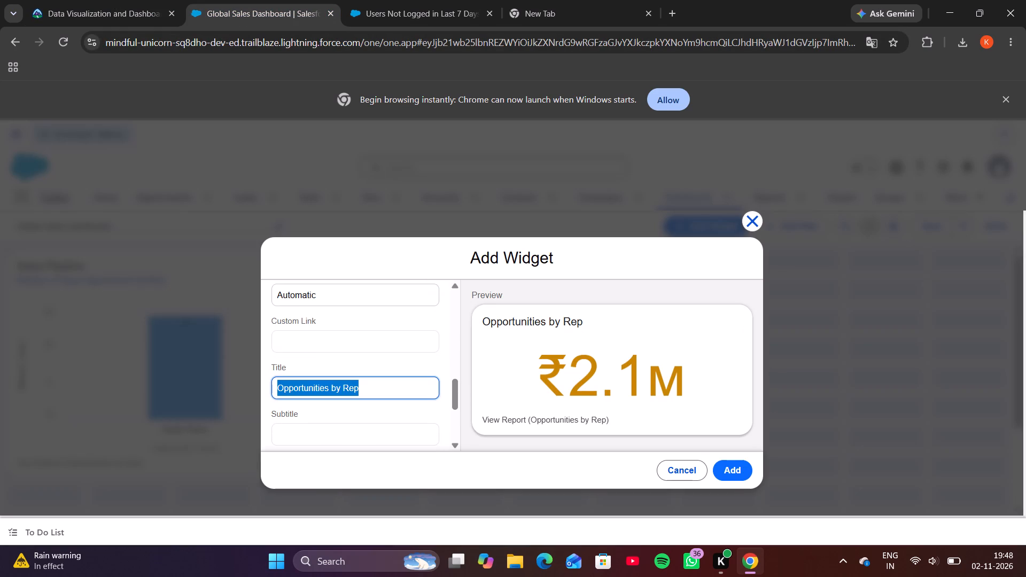
pyautogui.hotkey('ctrl', 'v')
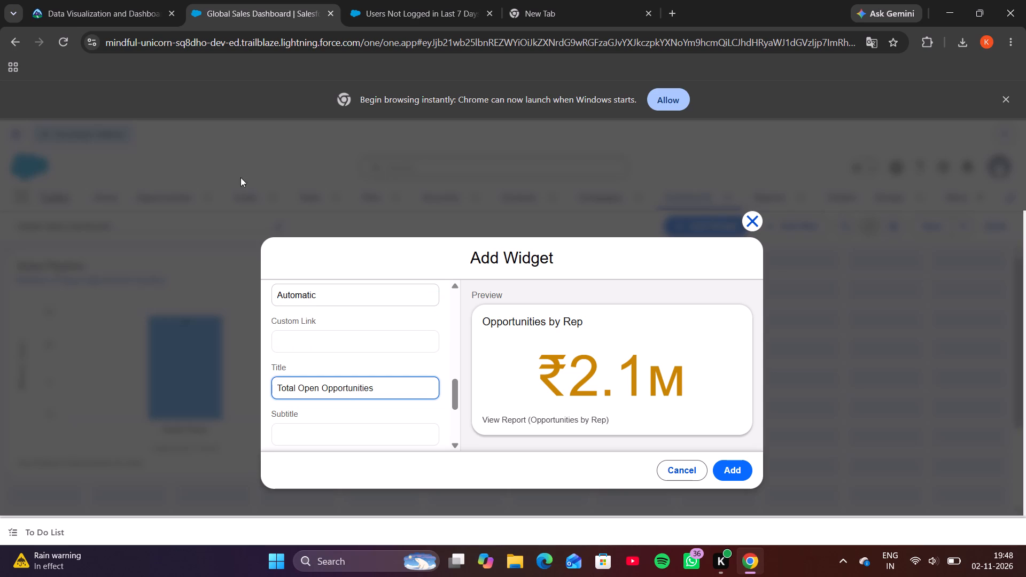
# Set the metric widget's footer to Value of open opps in sales pipeline, copied from the Trailhead instructions.
pyautogui.click(112, 7)
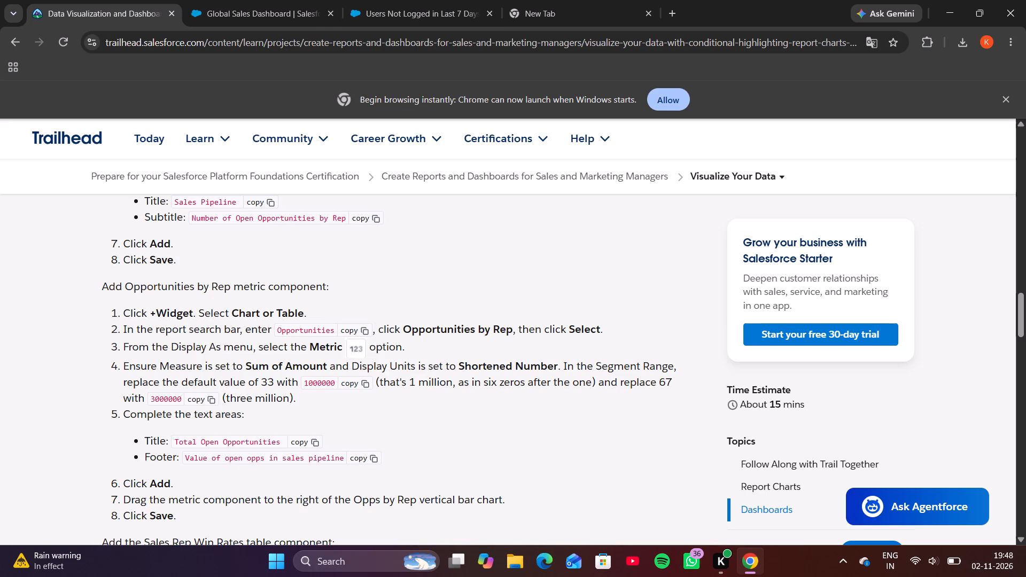
pyautogui.click(364, 461)
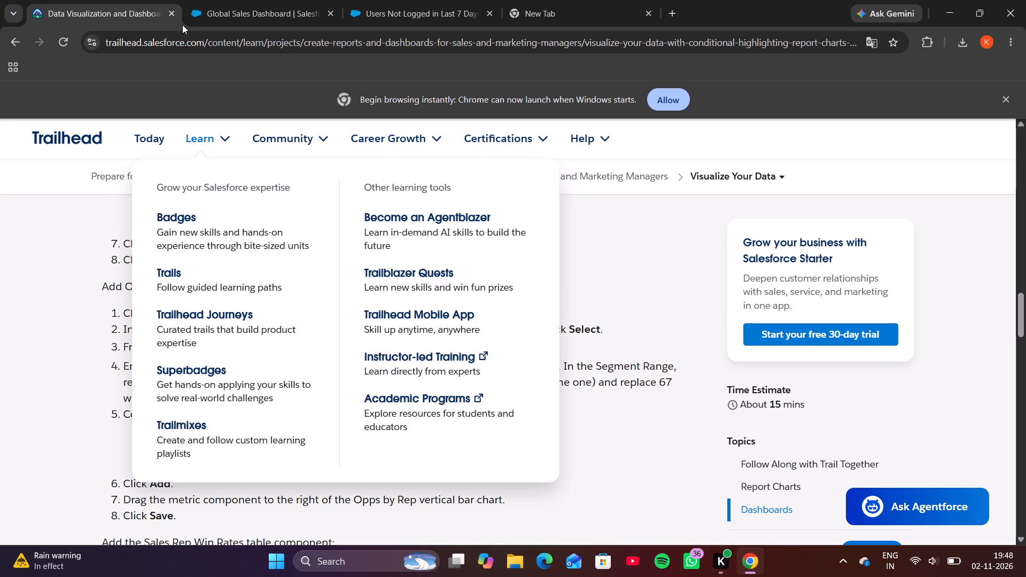
pyautogui.click(219, 13)
pyautogui.scroll(-1, 320, 357)
pyautogui.click(325, 414)
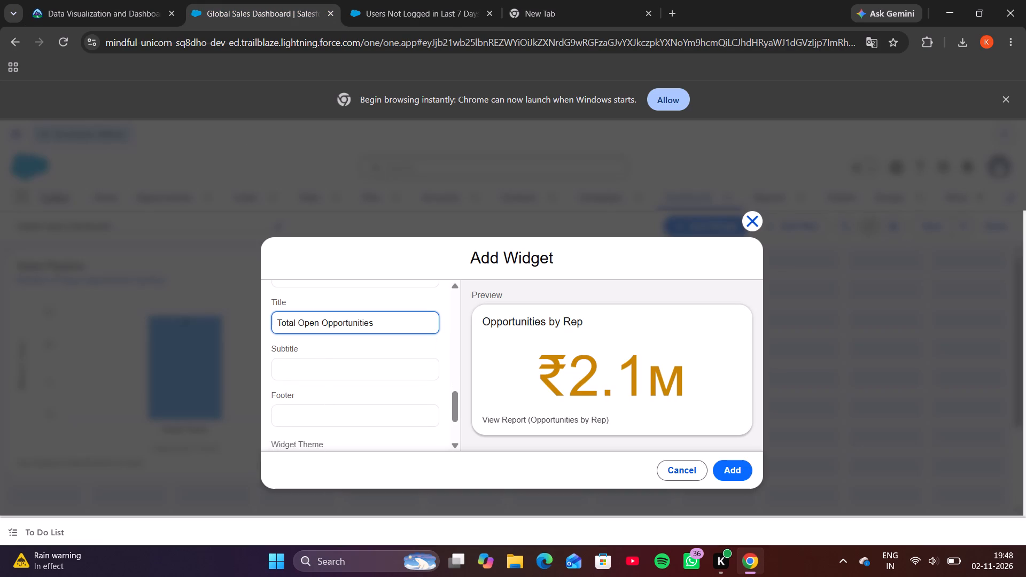
pyautogui.hotkey('ctrl', 'v')
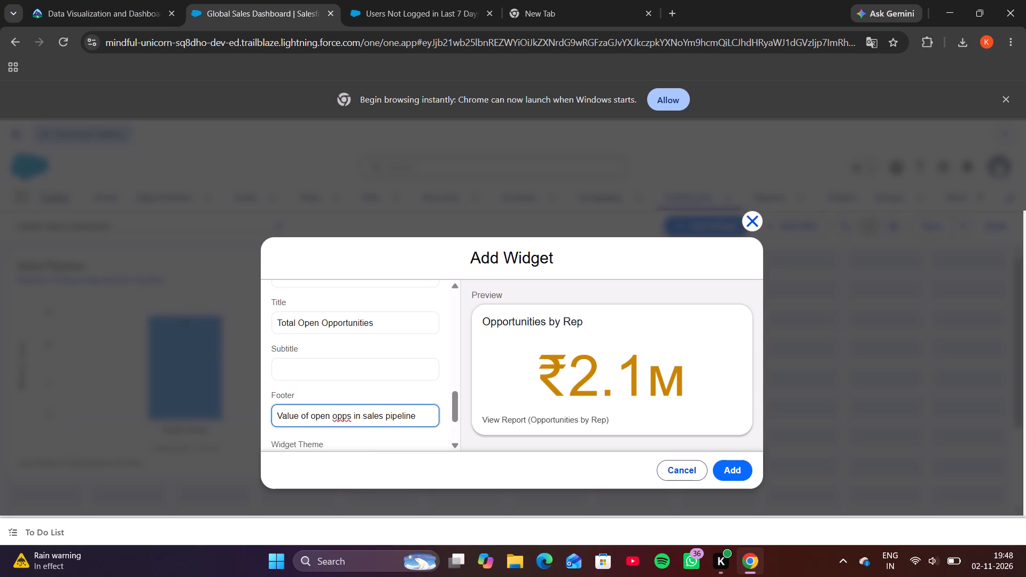
# Add the configured metric widget to the dashboard with the default Light theme.
pyautogui.scroll(-2, 325, 414)
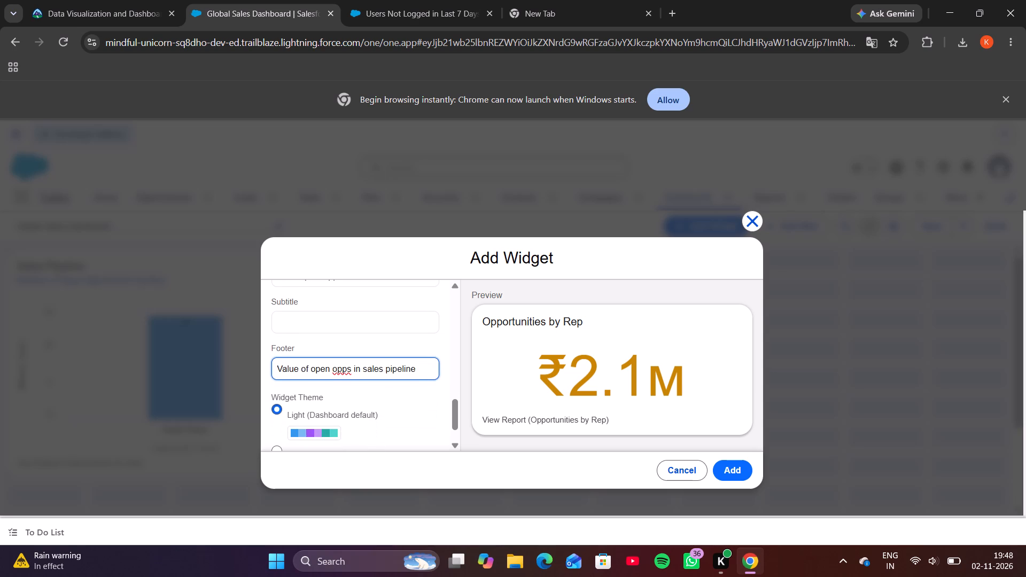
pyautogui.scroll(-1, 325, 414)
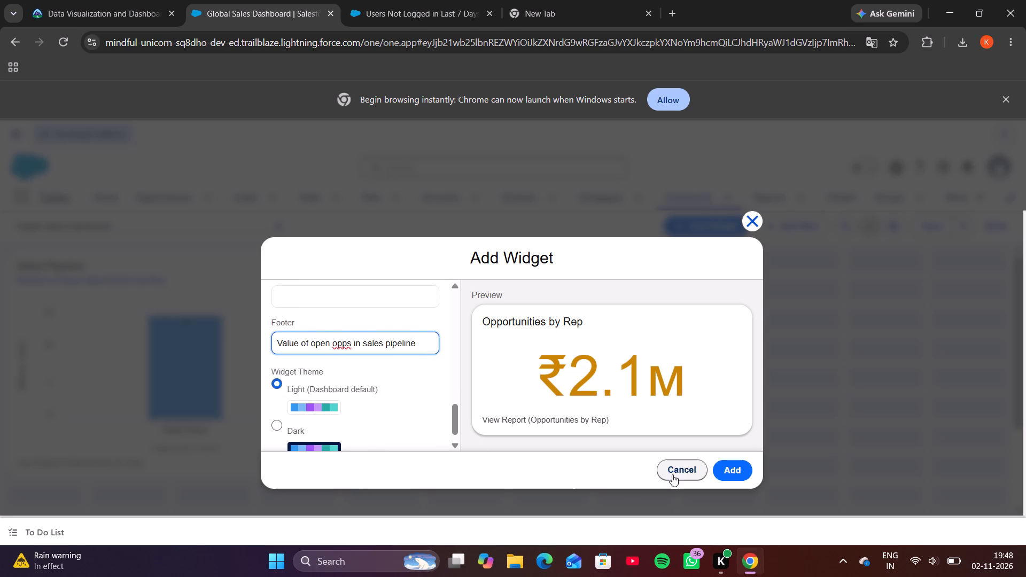
pyautogui.click(737, 471)
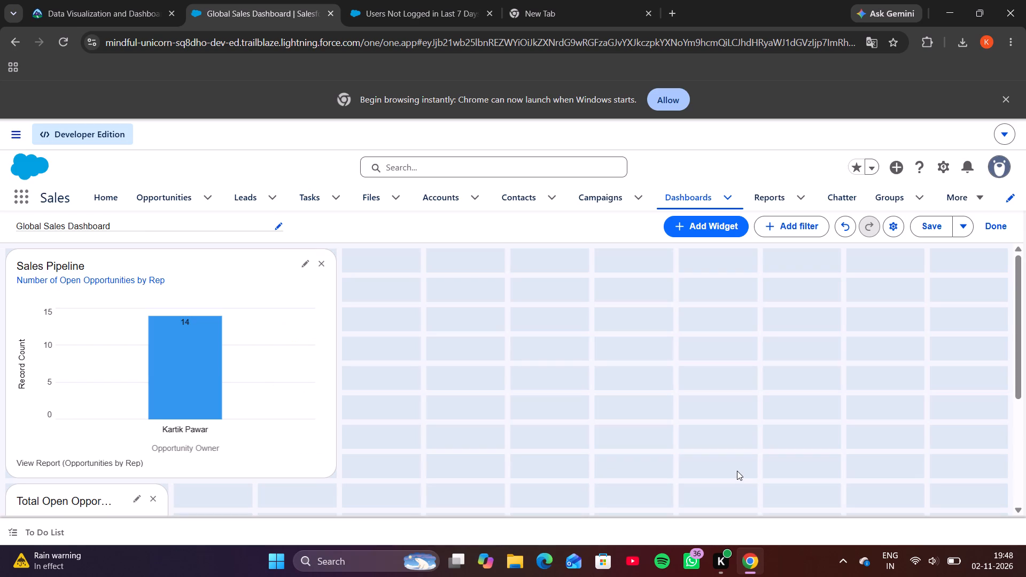
# Move the Total Open Opportunities widget directly to the right of the Sales Pipeline chart, aligned with its top, and save the dashboard.
pyautogui.scroll(-2, 737, 471)
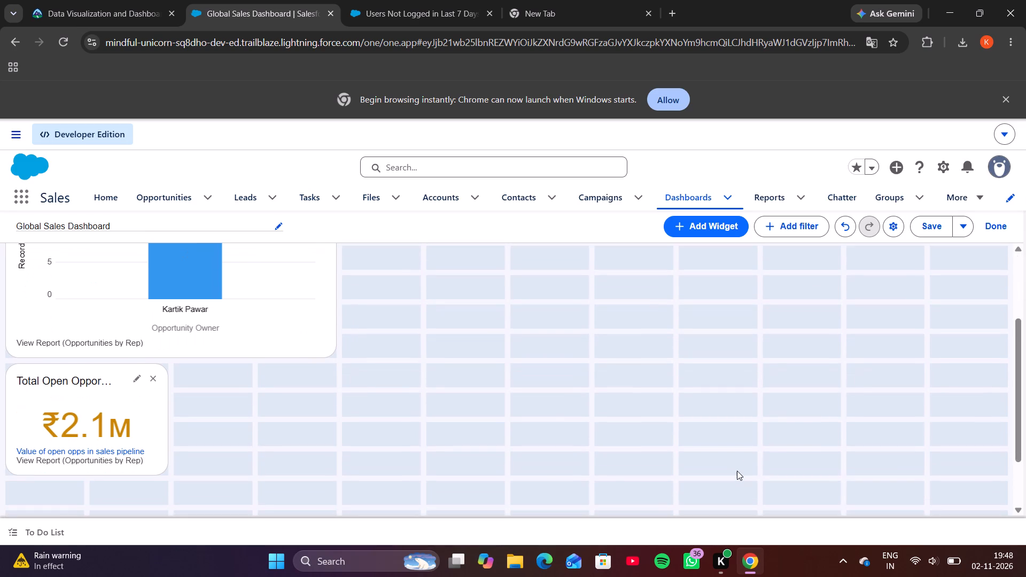
pyautogui.moveTo(87, 397); pyautogui.dragTo(201, 387)
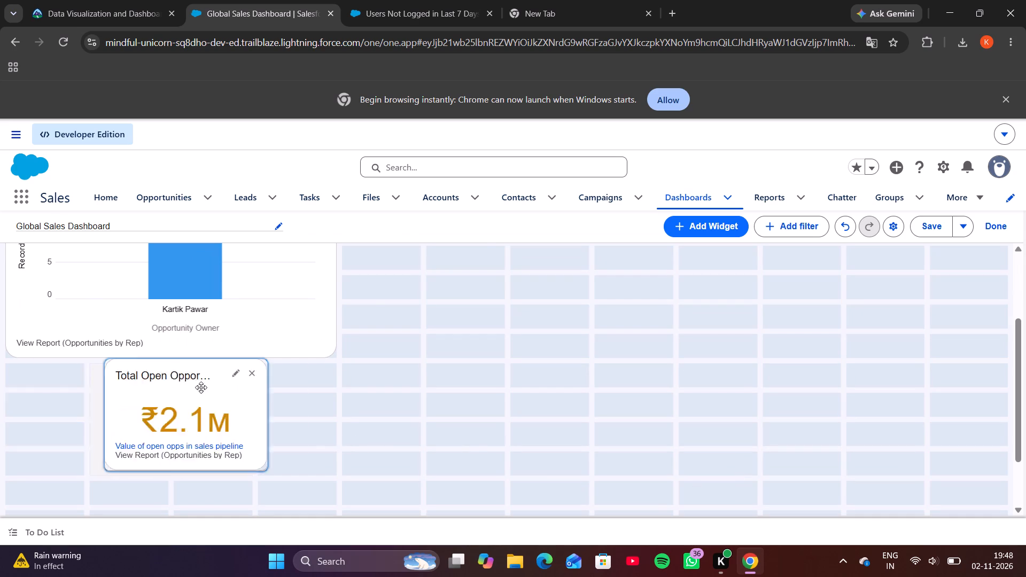
pyautogui.moveTo(201, 387); pyautogui.dragTo(432, 262)
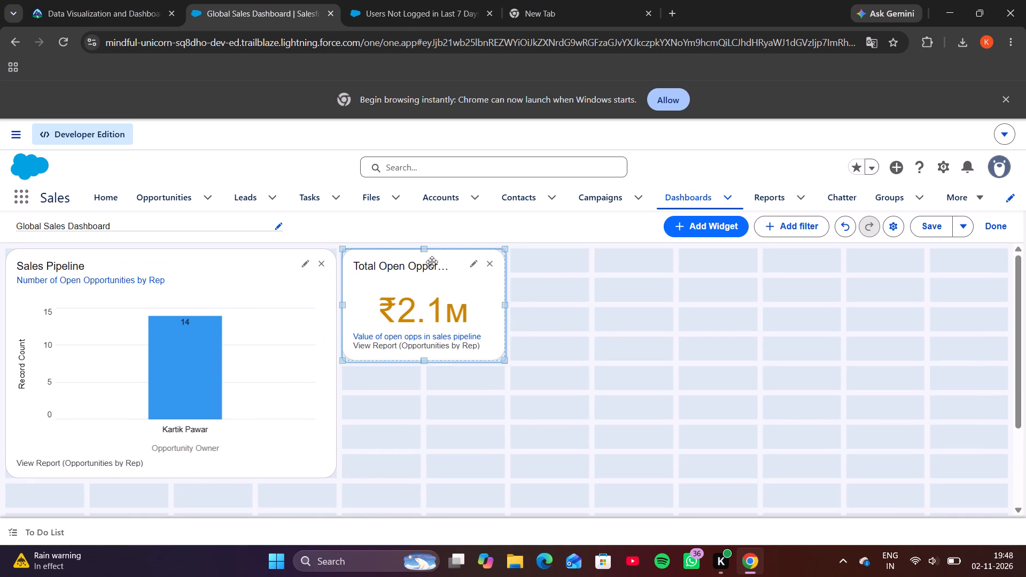
pyautogui.click(926, 227)
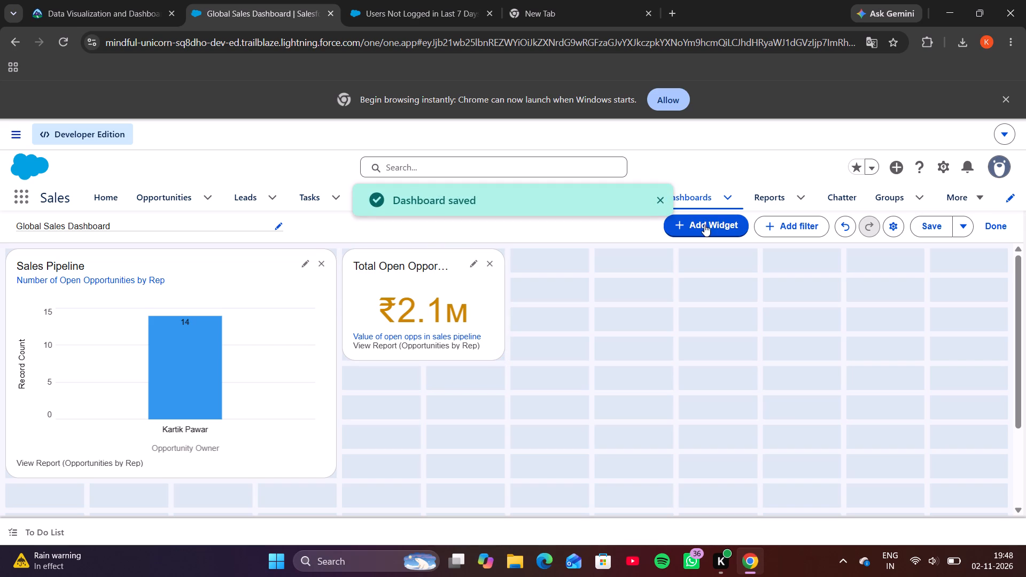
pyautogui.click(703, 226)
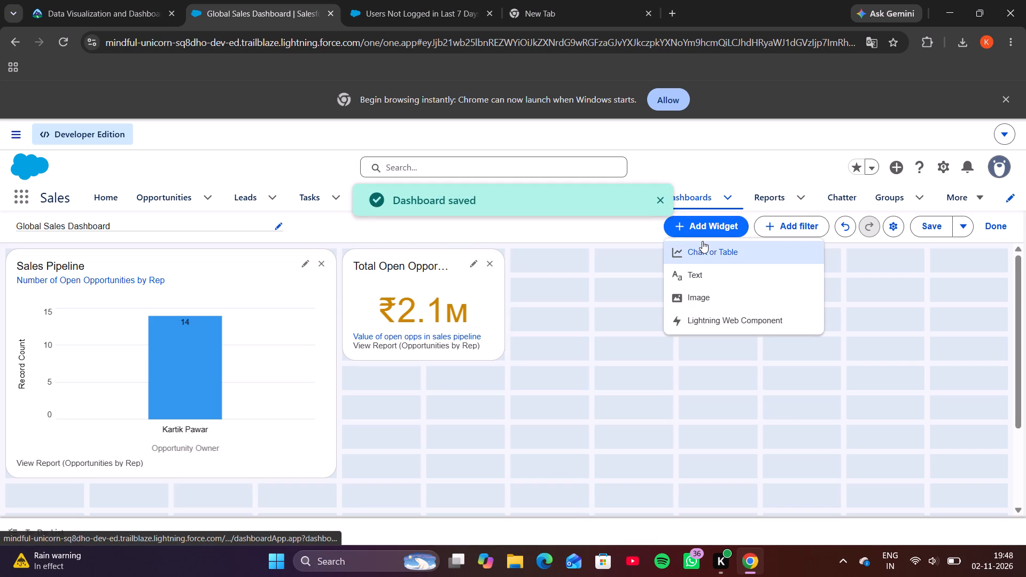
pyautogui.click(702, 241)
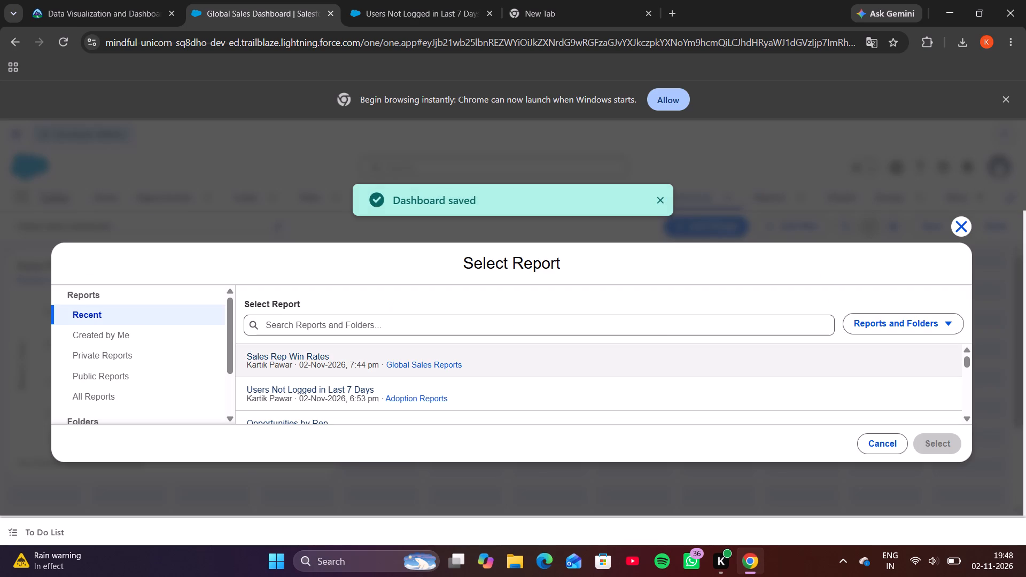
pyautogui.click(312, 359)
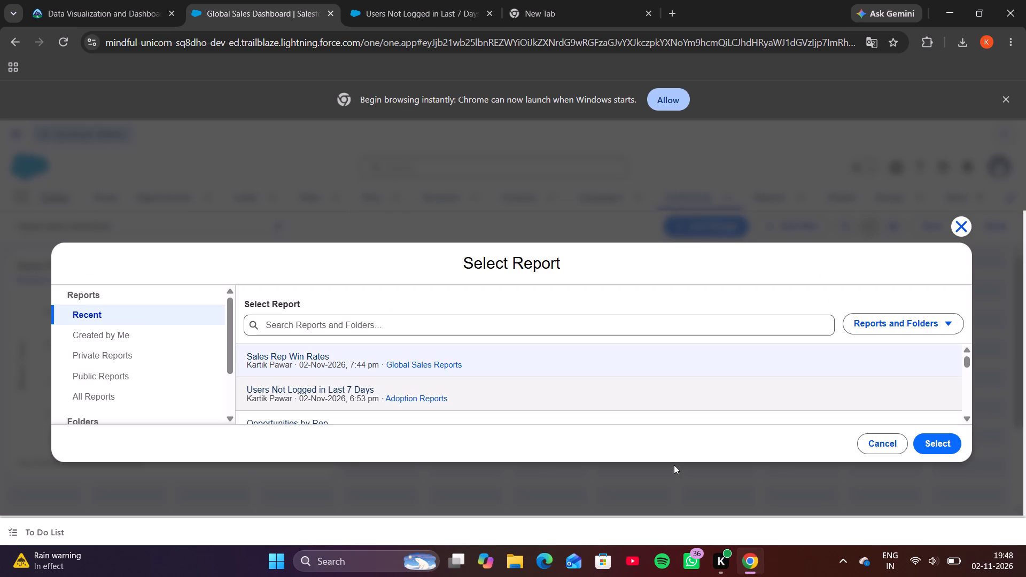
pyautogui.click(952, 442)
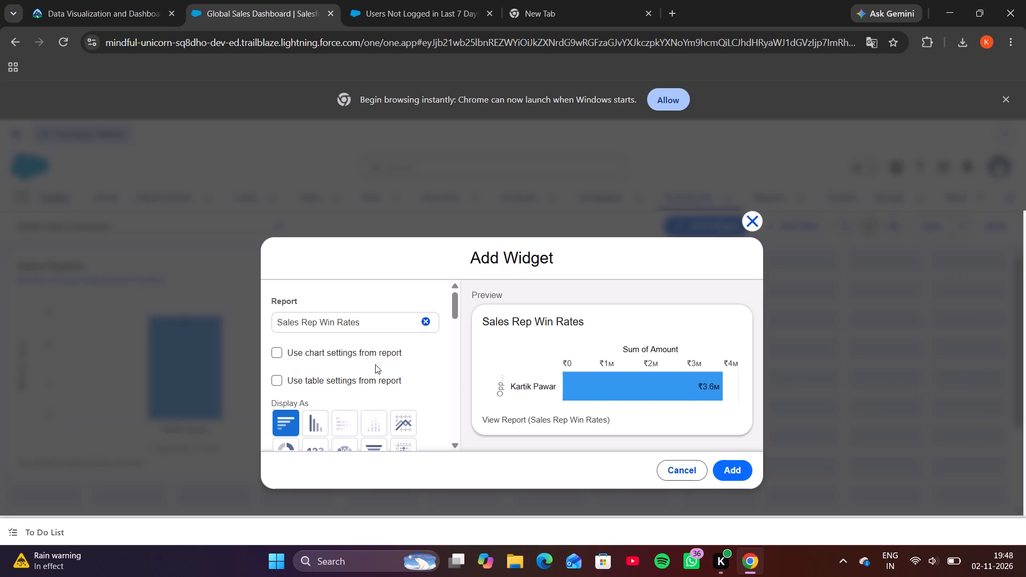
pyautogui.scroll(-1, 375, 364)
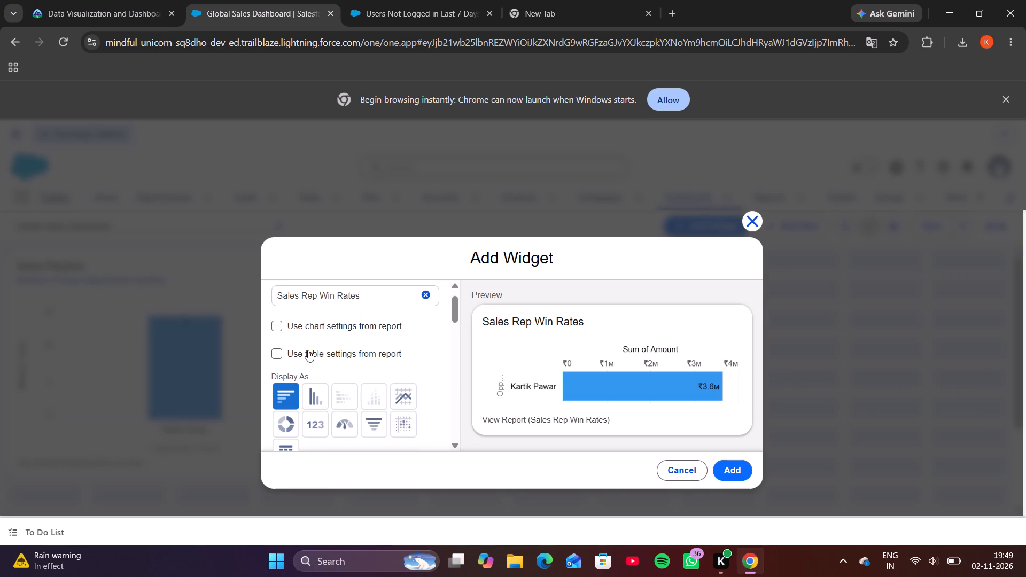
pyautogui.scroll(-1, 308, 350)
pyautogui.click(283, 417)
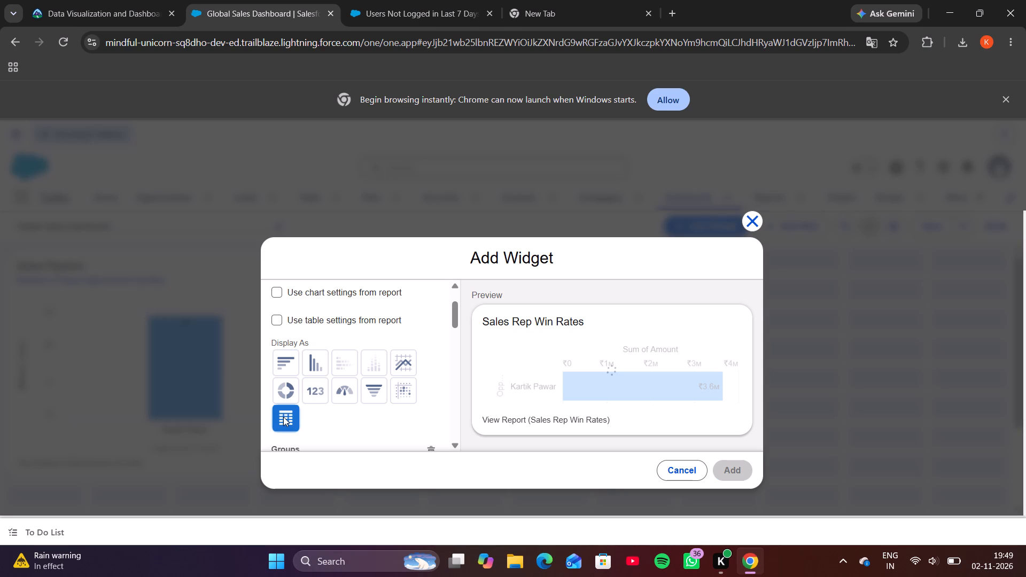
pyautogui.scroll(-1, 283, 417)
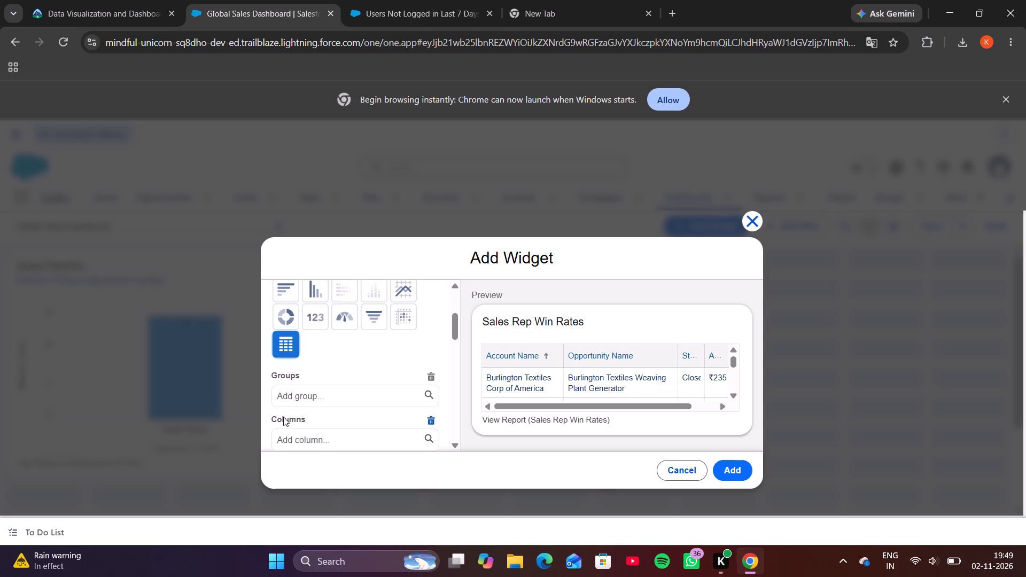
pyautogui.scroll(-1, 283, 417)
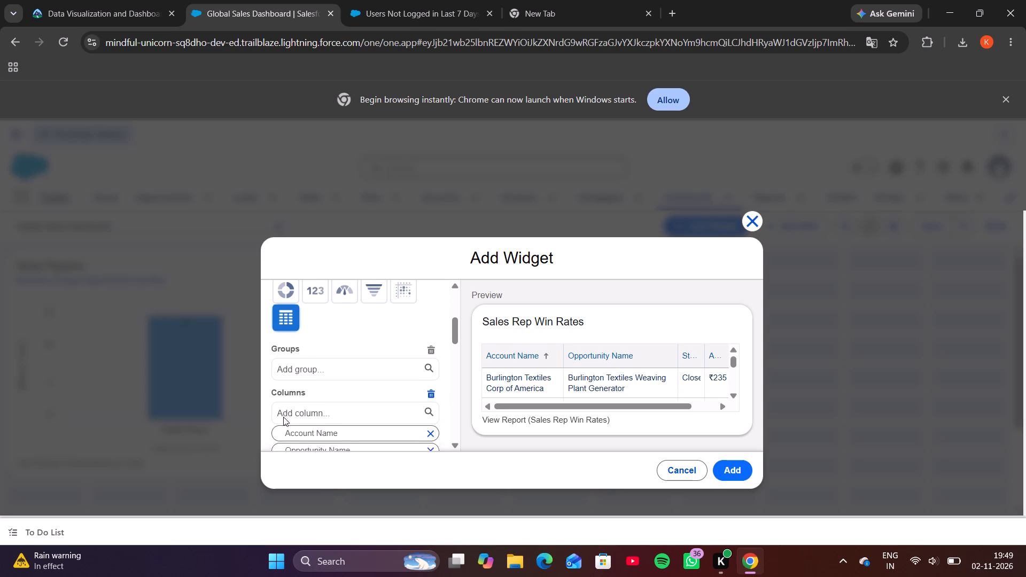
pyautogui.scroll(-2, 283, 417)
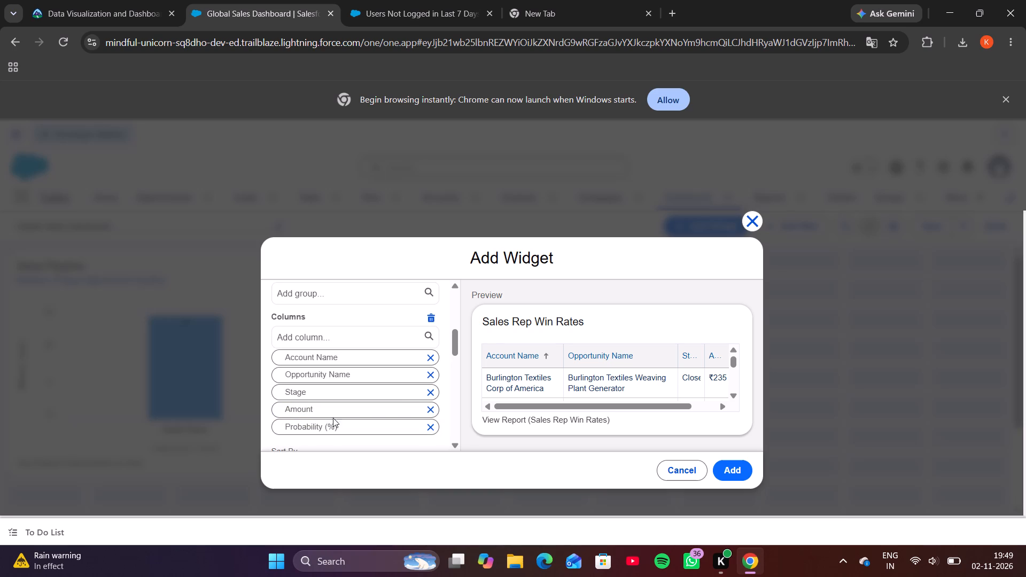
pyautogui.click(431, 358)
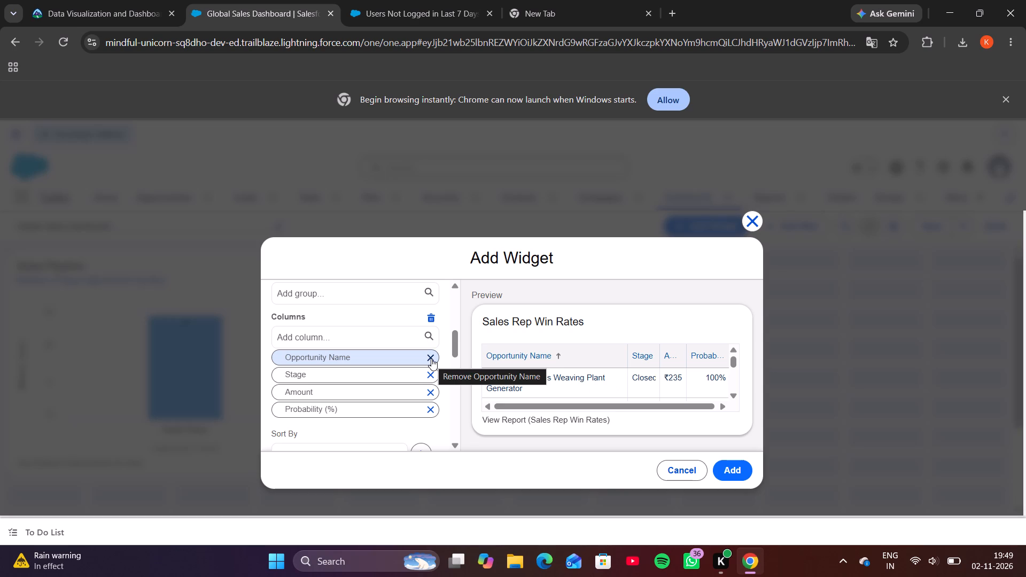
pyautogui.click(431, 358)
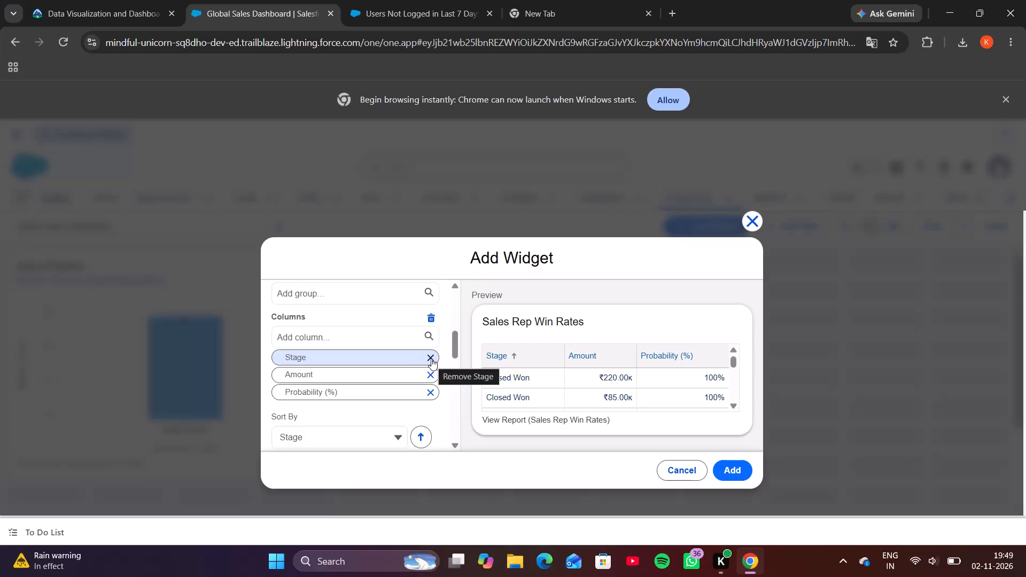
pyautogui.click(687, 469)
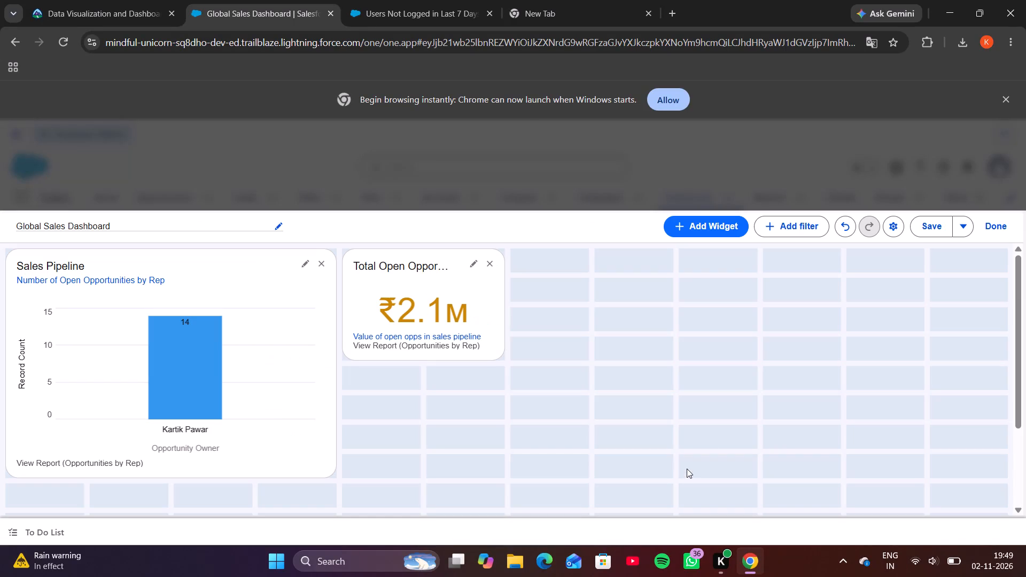
# Start a new chart or table widget from the Sales Rep Win Rates report, displayed as a Lightning Table.
pyautogui.click(719, 229)
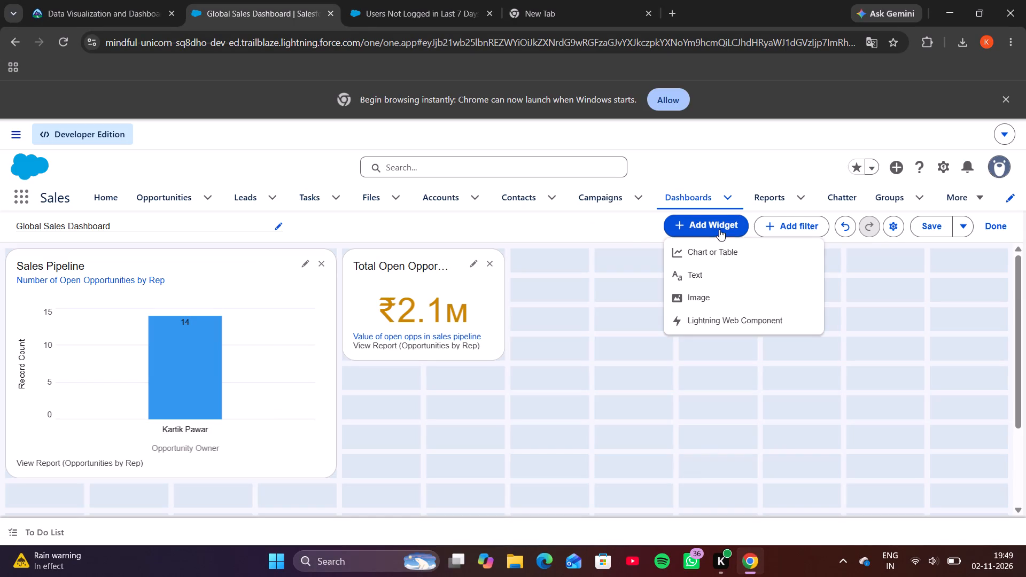
pyautogui.click(716, 246)
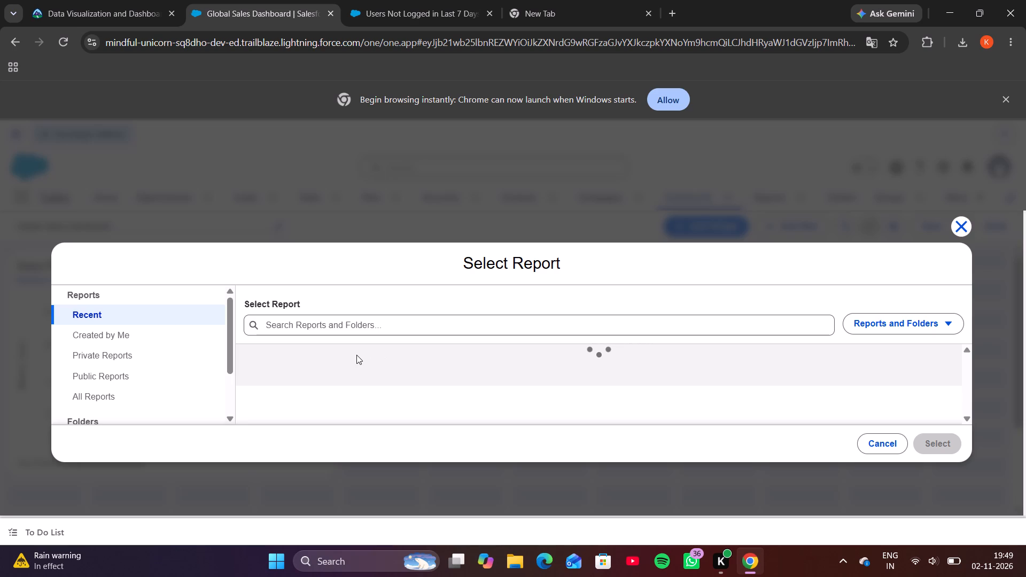
pyautogui.click(306, 354)
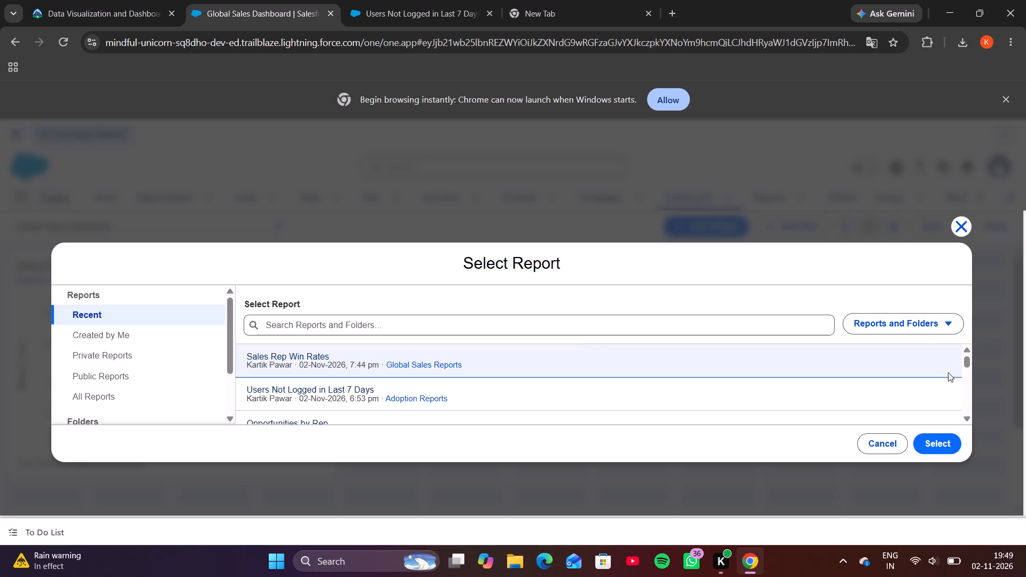
pyautogui.click(949, 446)
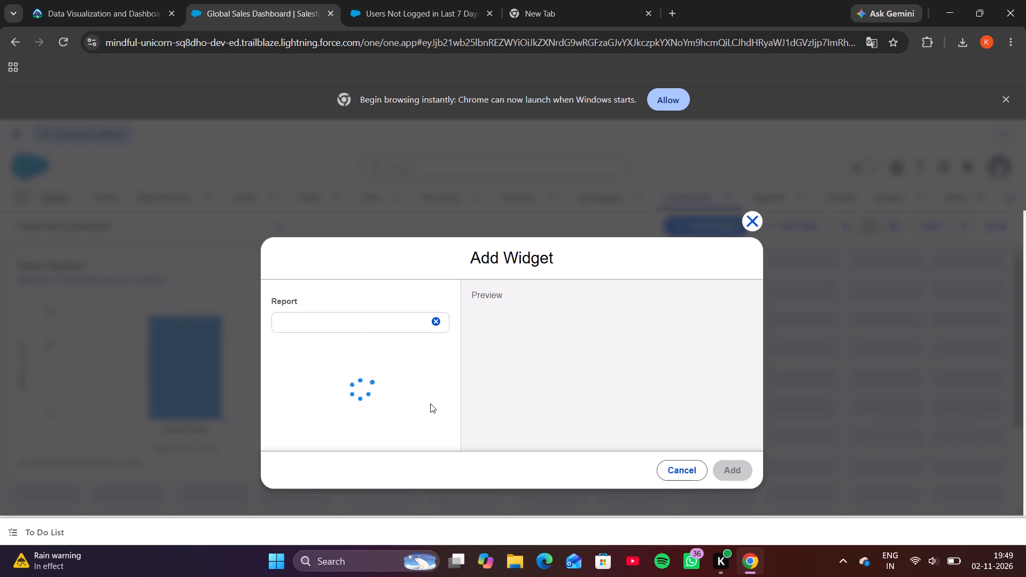
pyautogui.scroll(-1, 430, 403)
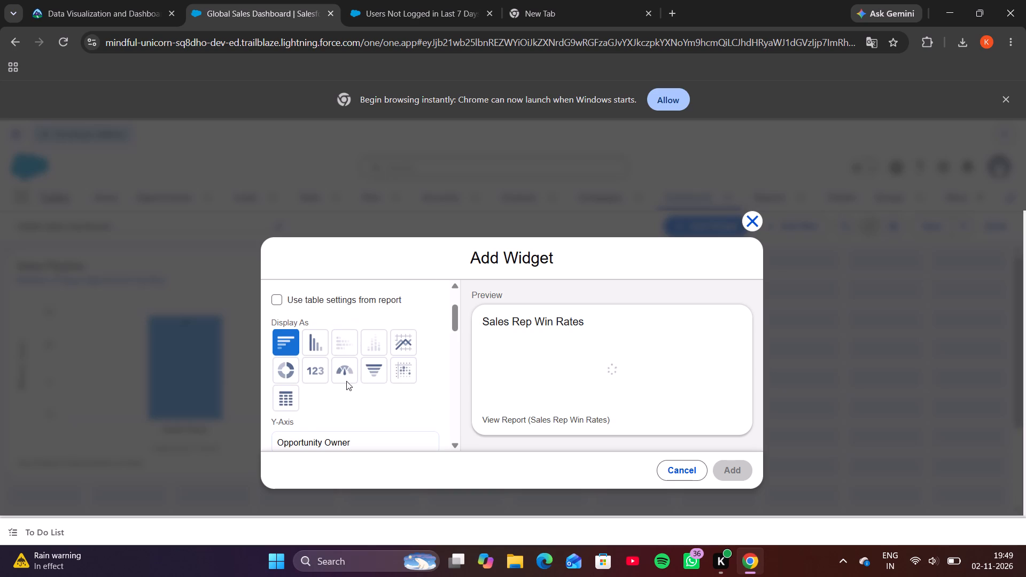
pyautogui.click(280, 401)
# Remove the Account Name, Stage and Probability (%) columns from the Sales Rep Win Rates table widget.
pyautogui.scroll(-1, 371, 401)
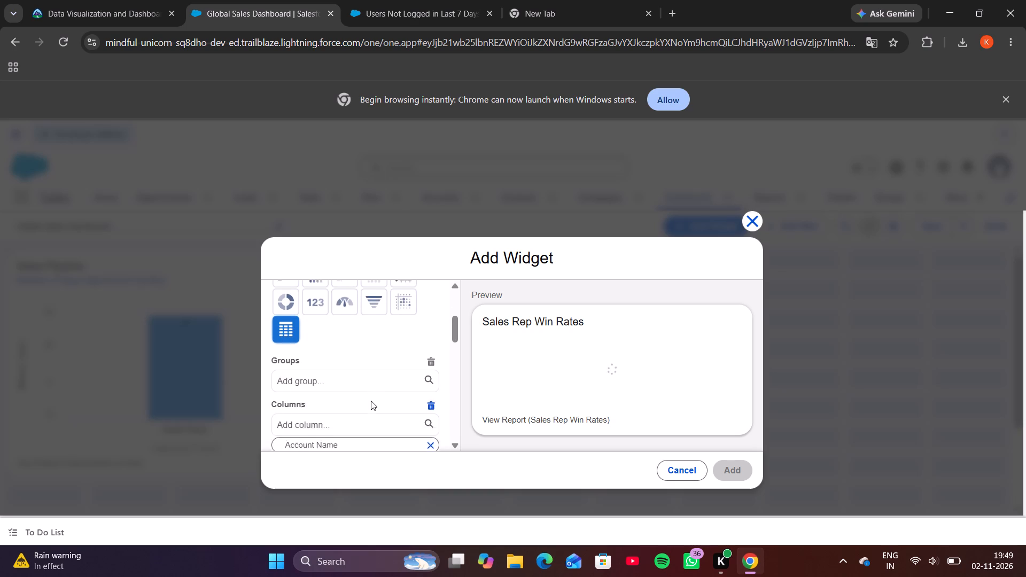
pyautogui.scroll(-3, 371, 401)
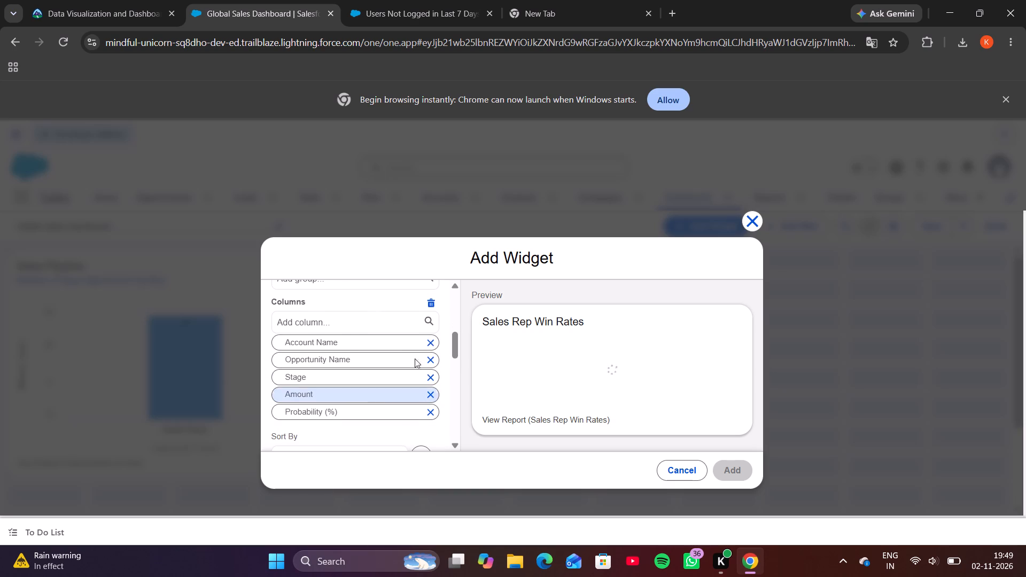
pyautogui.click(427, 341)
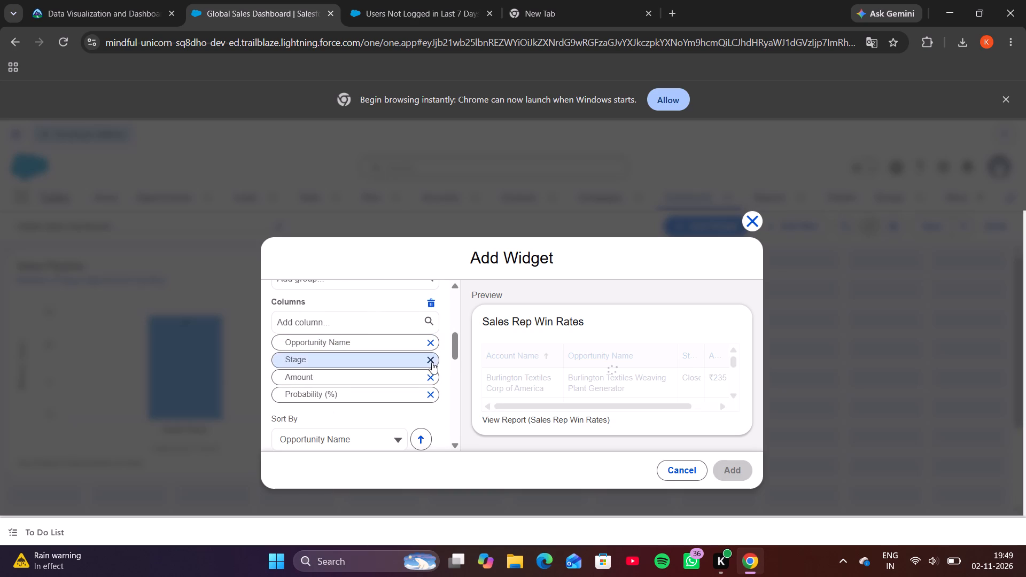
pyautogui.click(433, 357)
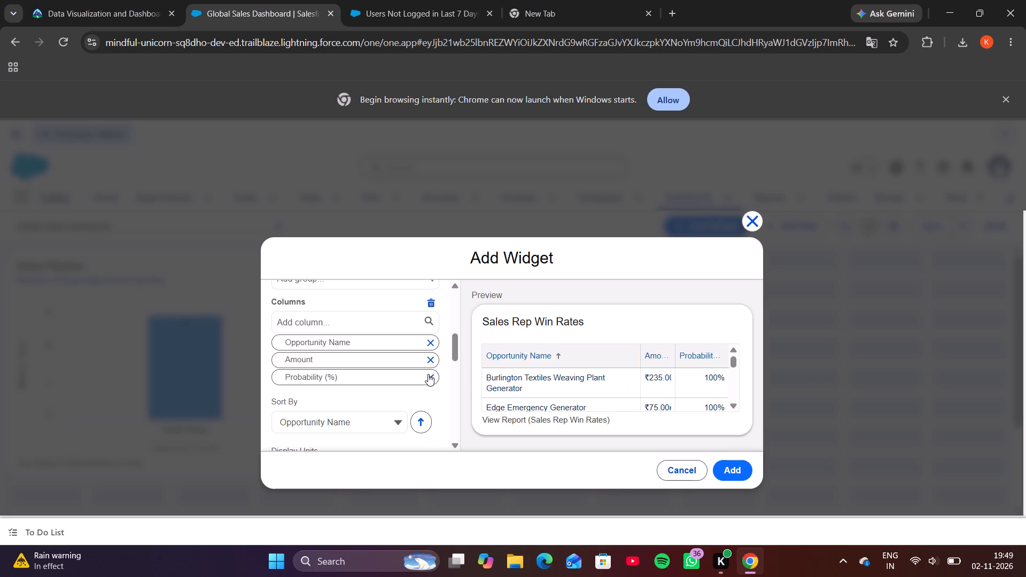
pyautogui.click(428, 375)
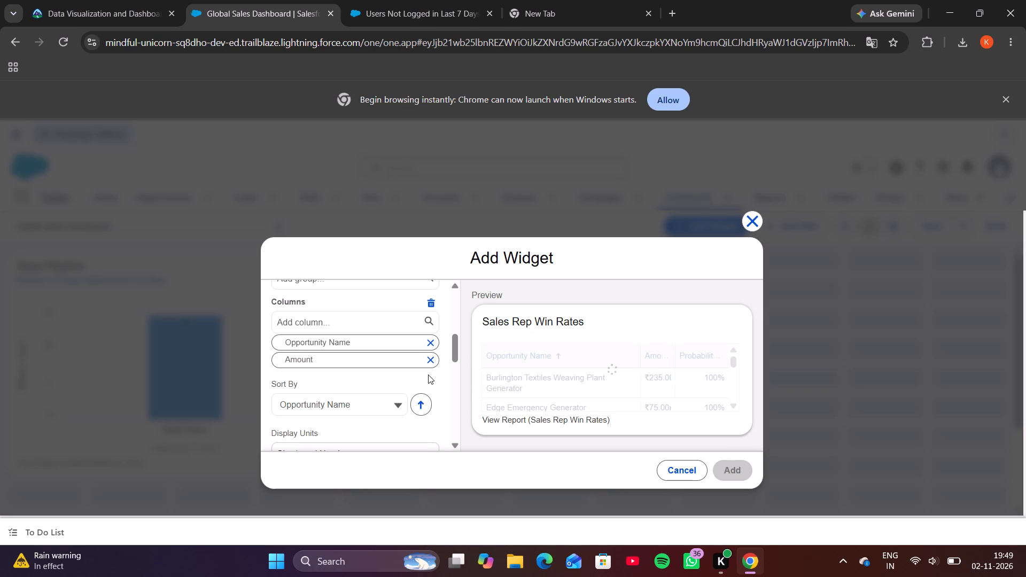
# Title the table widget Company Win Rate, copied from the Trailhead instructions, and add it to the dashboard.
pyautogui.scroll(-2, 428, 375)
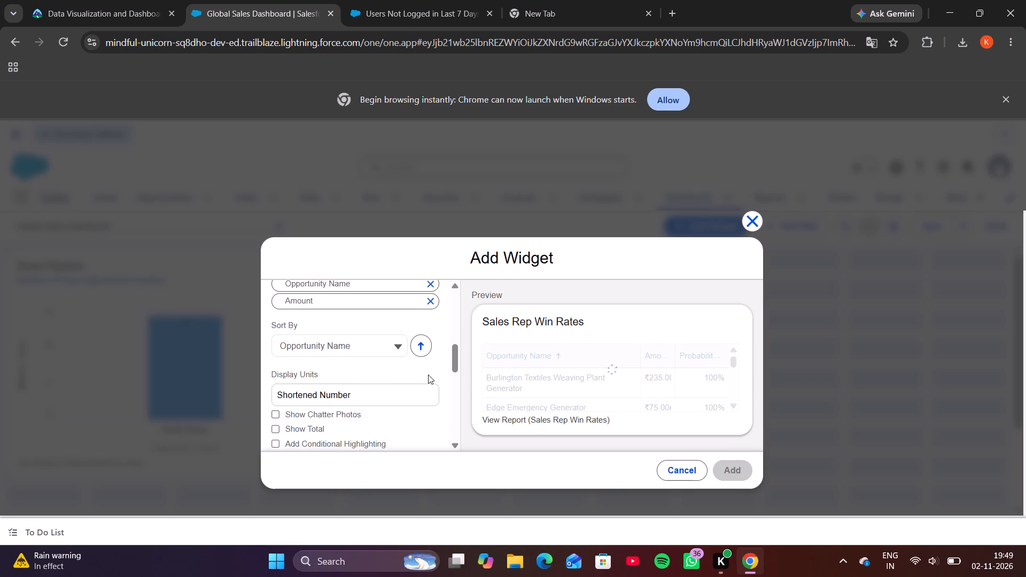
pyautogui.scroll(-2, 428, 375)
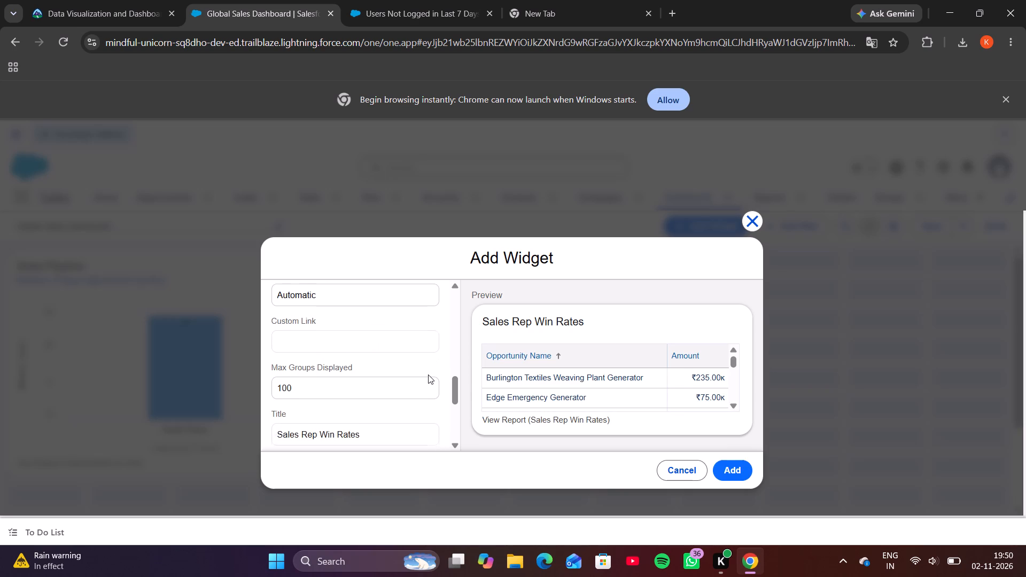
pyautogui.scroll(-2, 428, 375)
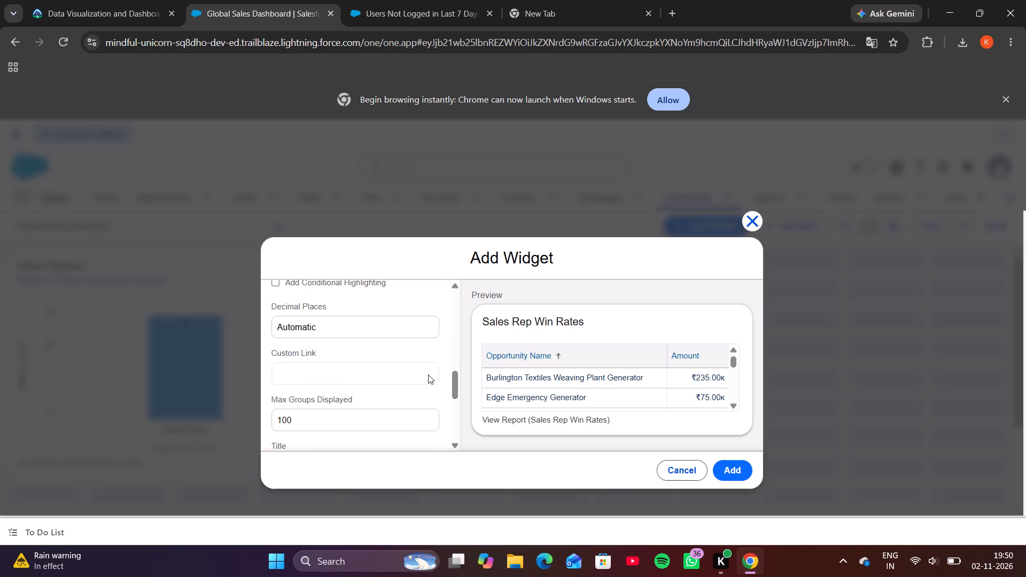
pyautogui.scroll(-1, 428, 375)
pyautogui.click(139, 3)
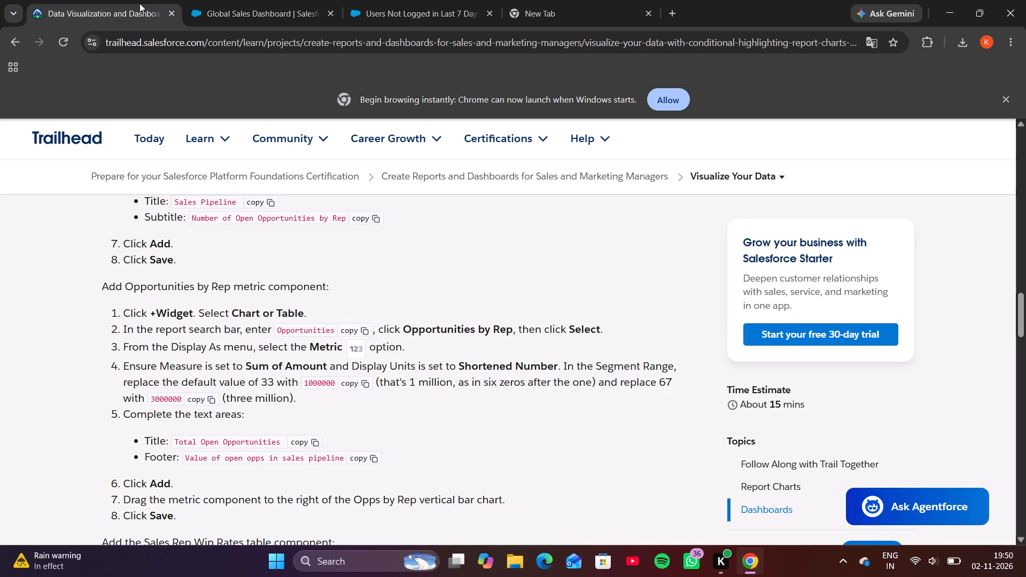
pyautogui.scroll(-3, 110, 379)
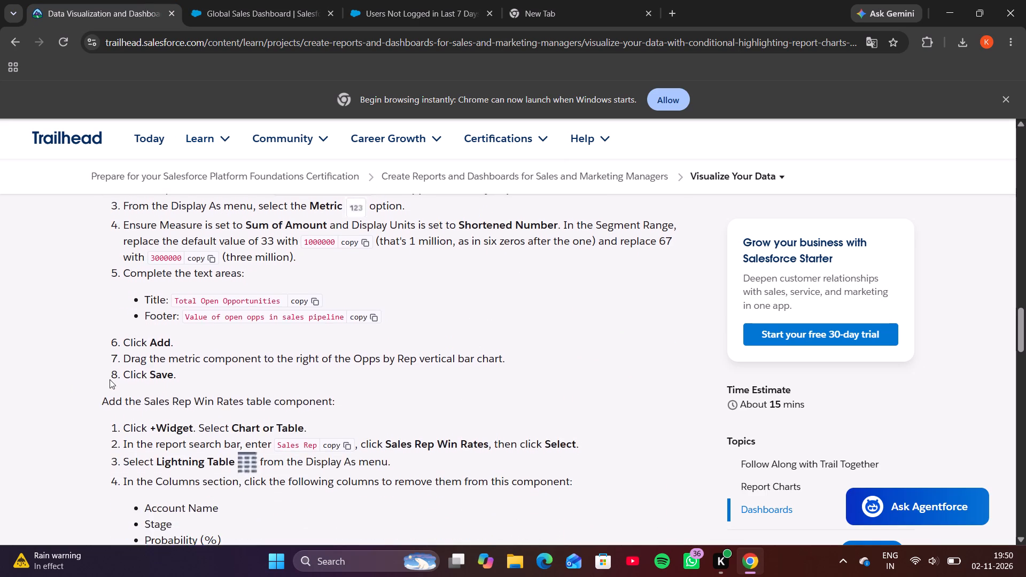
pyautogui.scroll(-6, 110, 379)
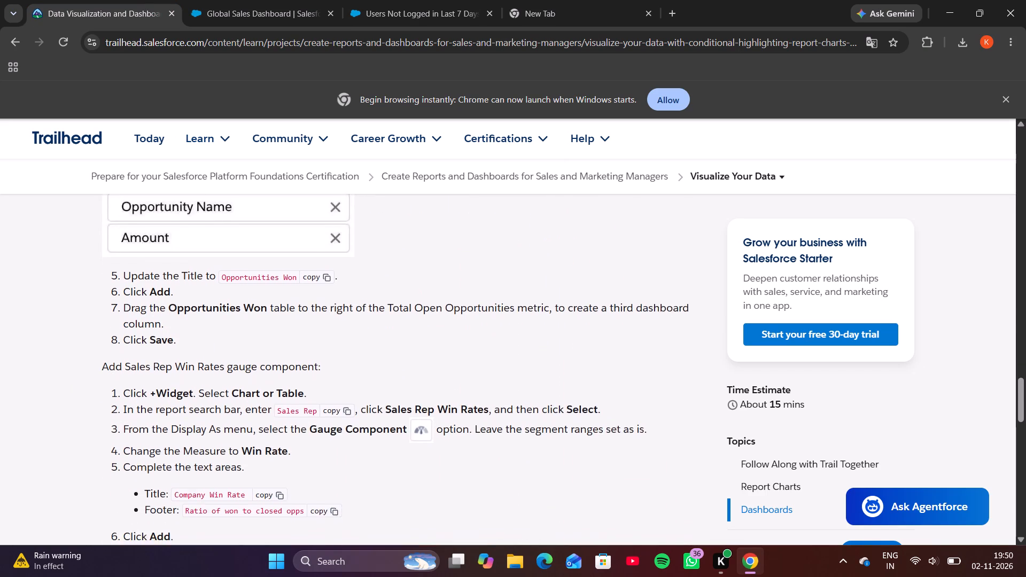
pyautogui.scroll(-1, 110, 379)
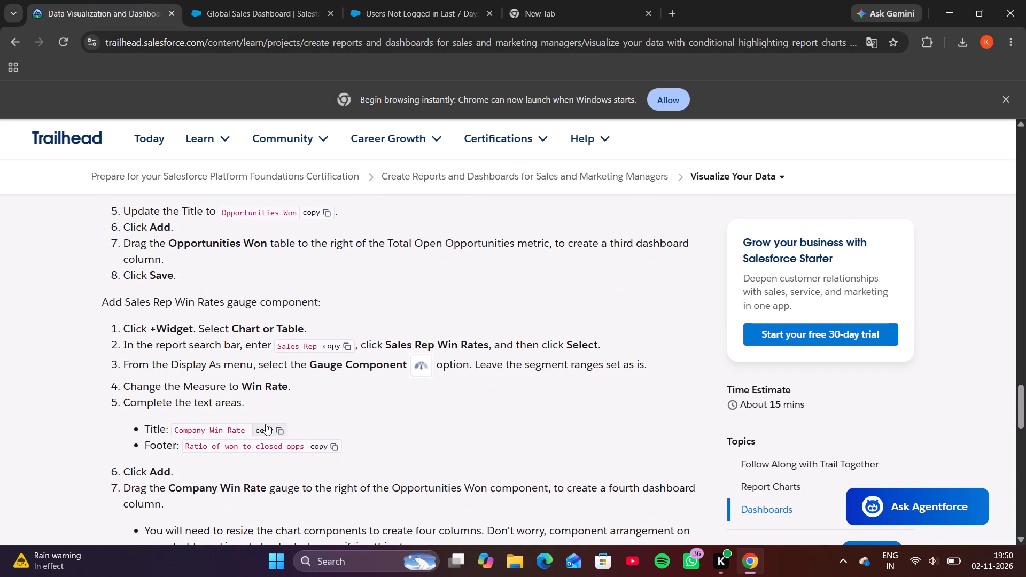
pyautogui.click(266, 424)
pyautogui.click(235, 10)
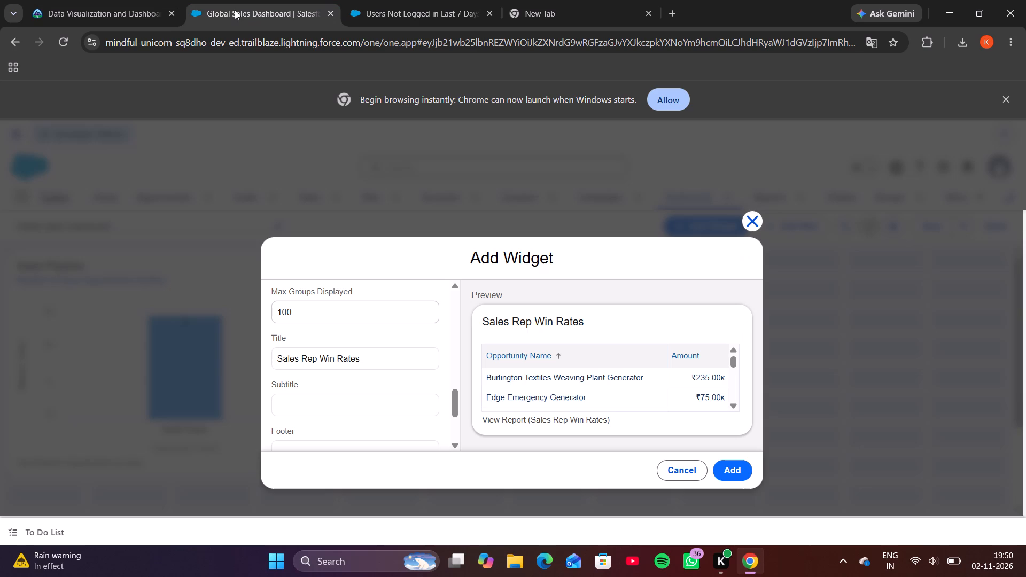
pyautogui.tripleClick(331, 349)
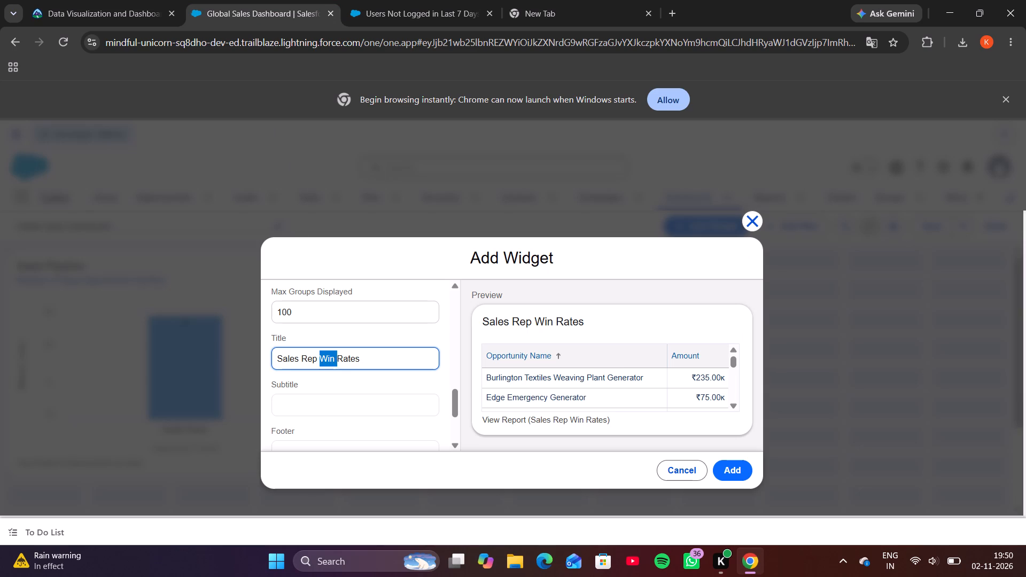
pyautogui.click(331, 349)
pyautogui.hotkey('ctrl', 'v')
pyautogui.click(739, 468)
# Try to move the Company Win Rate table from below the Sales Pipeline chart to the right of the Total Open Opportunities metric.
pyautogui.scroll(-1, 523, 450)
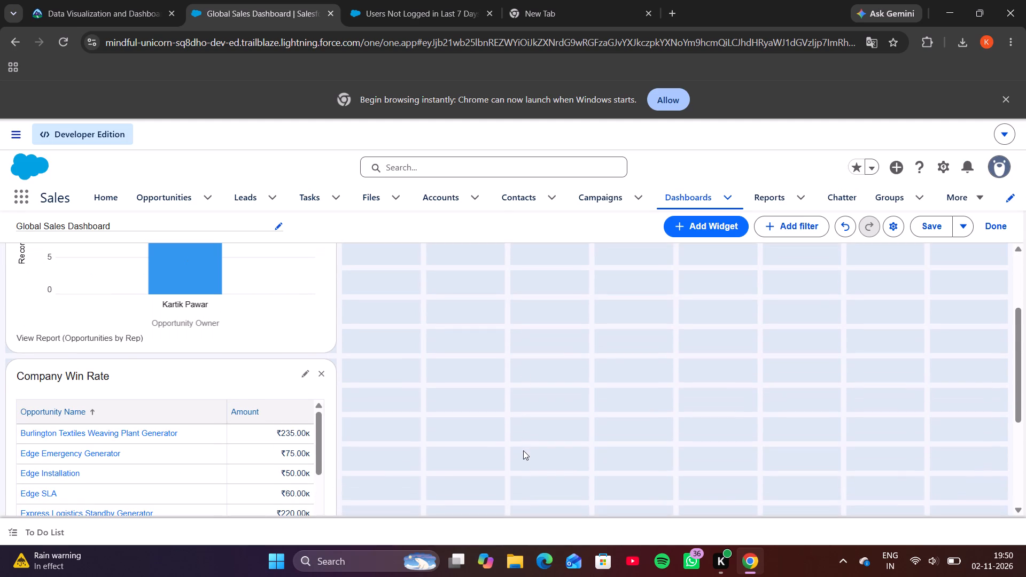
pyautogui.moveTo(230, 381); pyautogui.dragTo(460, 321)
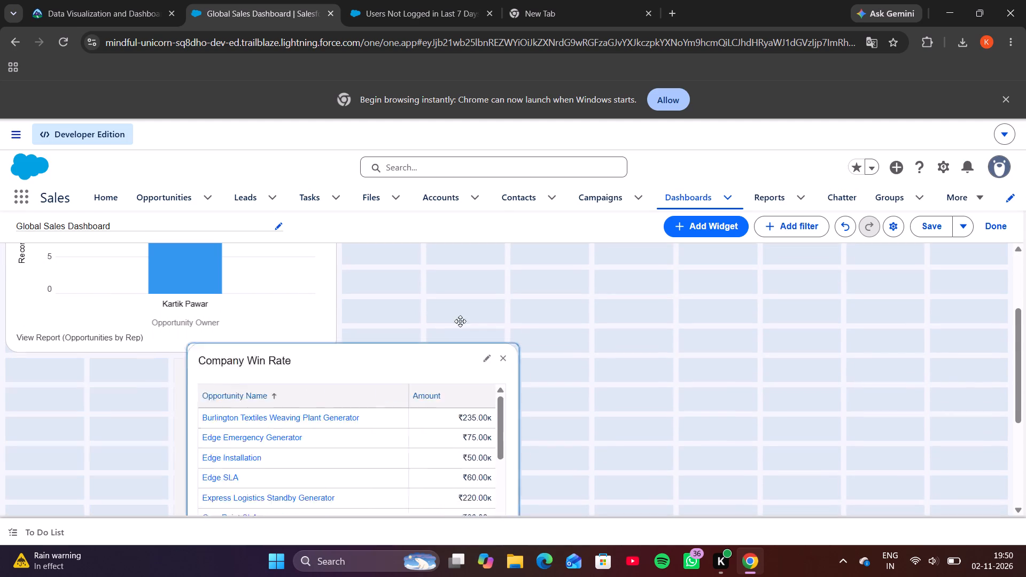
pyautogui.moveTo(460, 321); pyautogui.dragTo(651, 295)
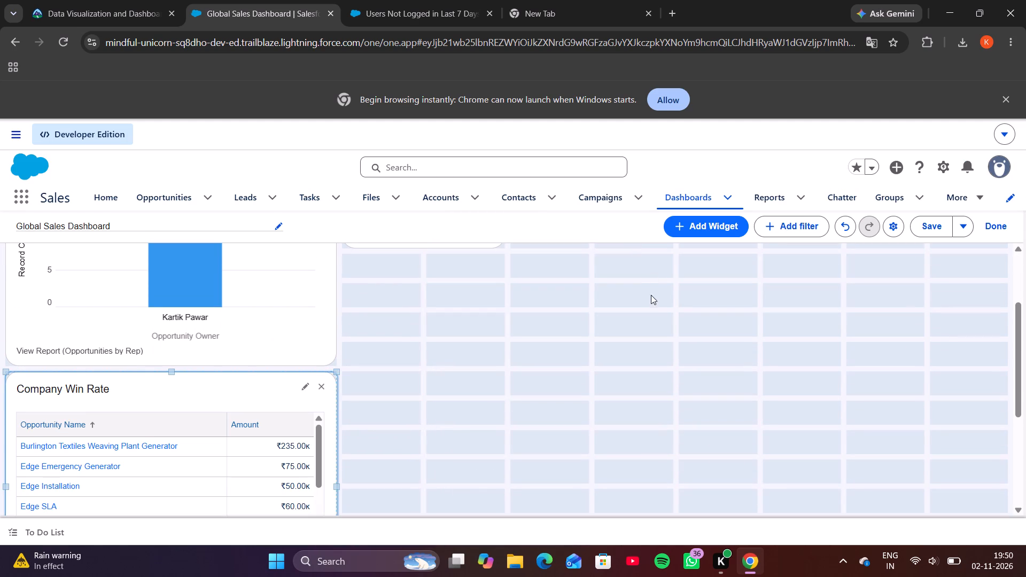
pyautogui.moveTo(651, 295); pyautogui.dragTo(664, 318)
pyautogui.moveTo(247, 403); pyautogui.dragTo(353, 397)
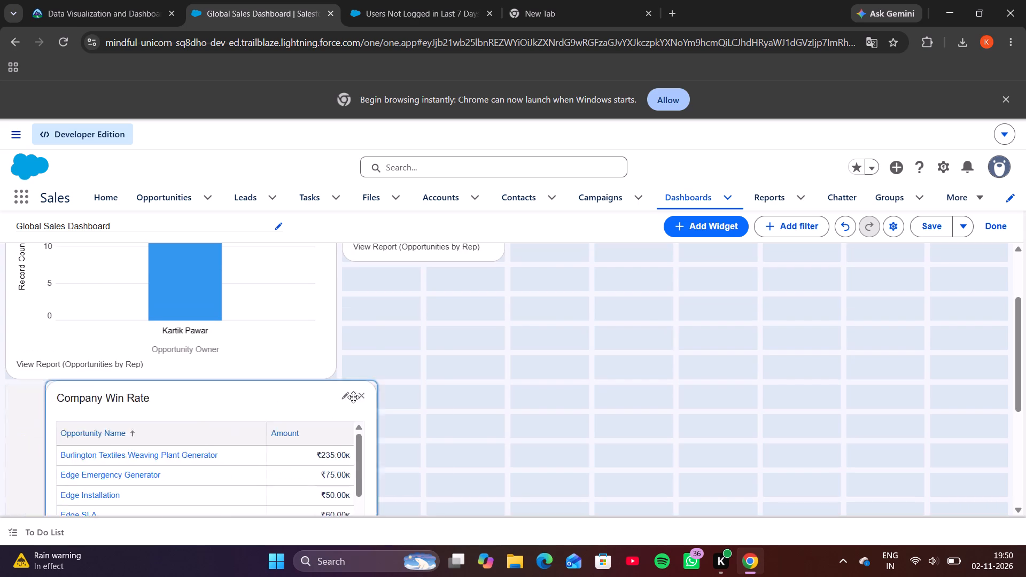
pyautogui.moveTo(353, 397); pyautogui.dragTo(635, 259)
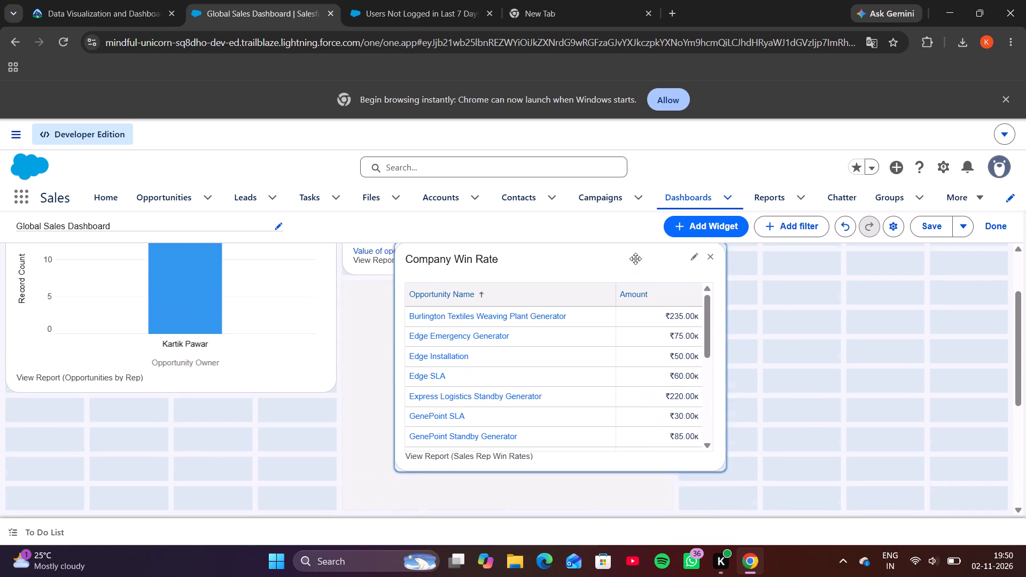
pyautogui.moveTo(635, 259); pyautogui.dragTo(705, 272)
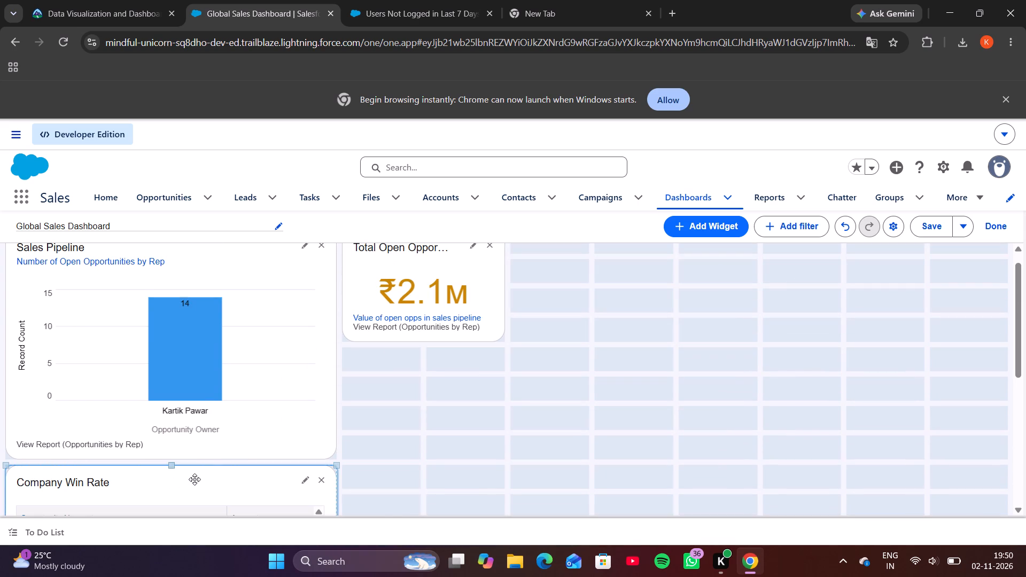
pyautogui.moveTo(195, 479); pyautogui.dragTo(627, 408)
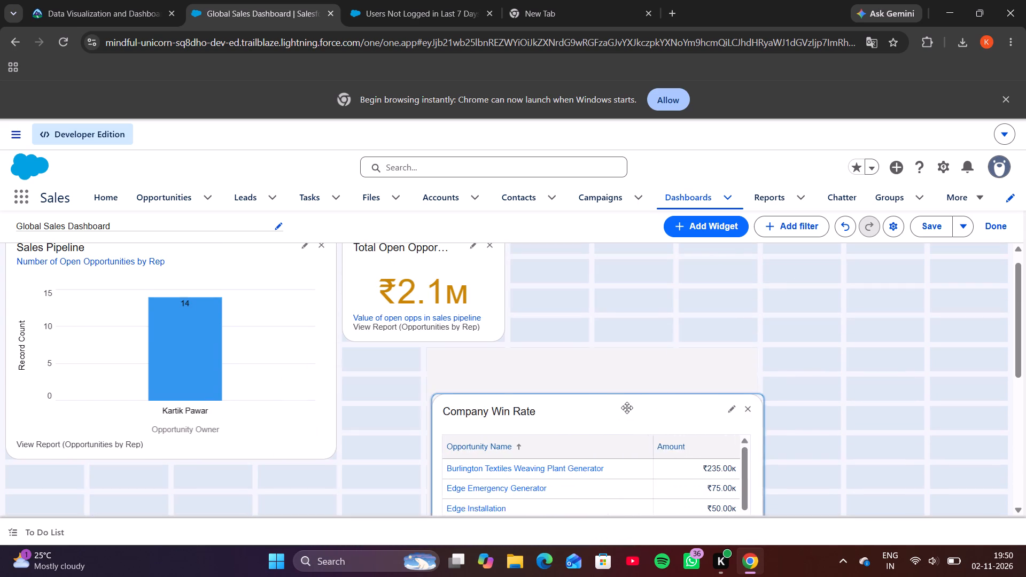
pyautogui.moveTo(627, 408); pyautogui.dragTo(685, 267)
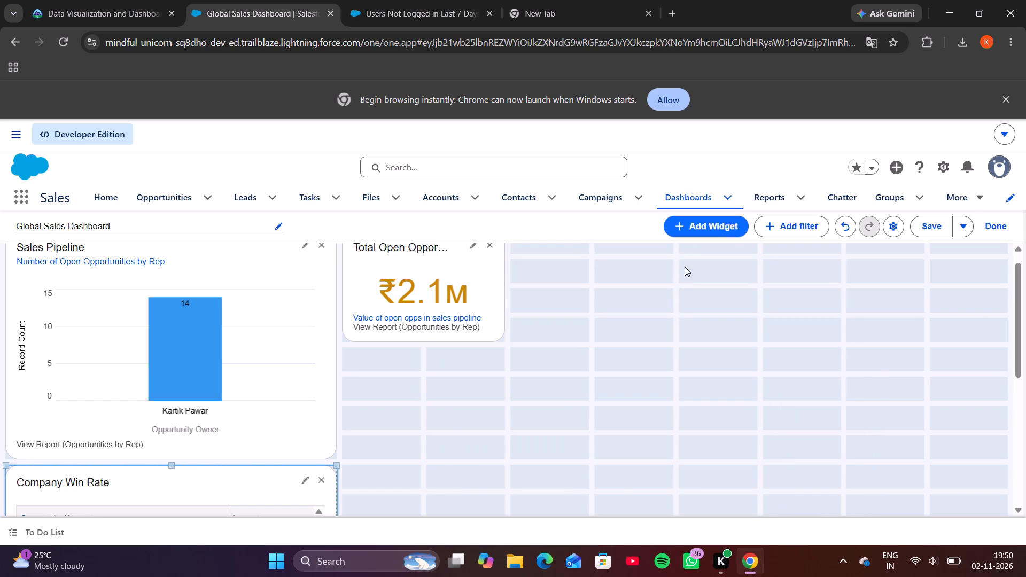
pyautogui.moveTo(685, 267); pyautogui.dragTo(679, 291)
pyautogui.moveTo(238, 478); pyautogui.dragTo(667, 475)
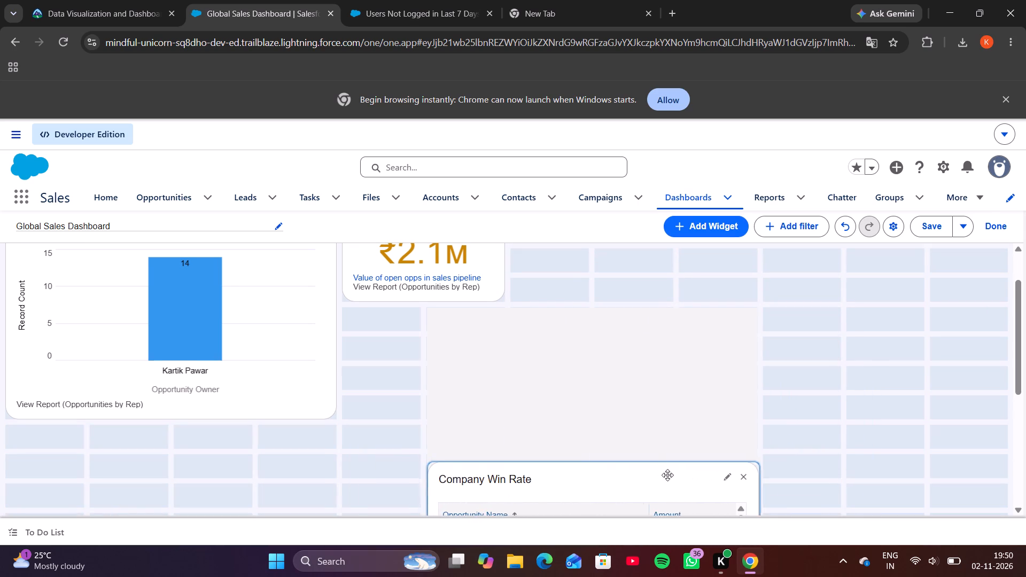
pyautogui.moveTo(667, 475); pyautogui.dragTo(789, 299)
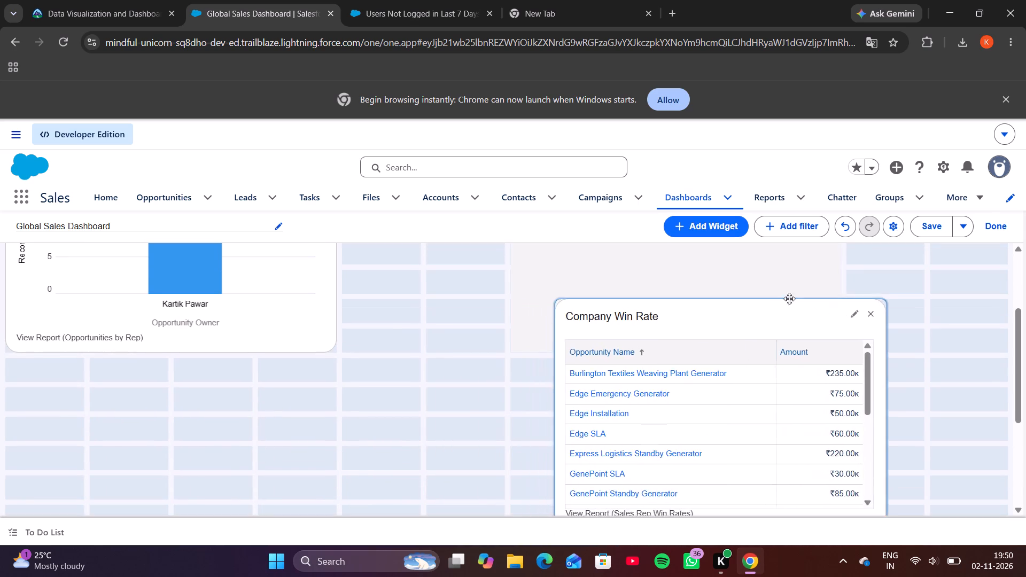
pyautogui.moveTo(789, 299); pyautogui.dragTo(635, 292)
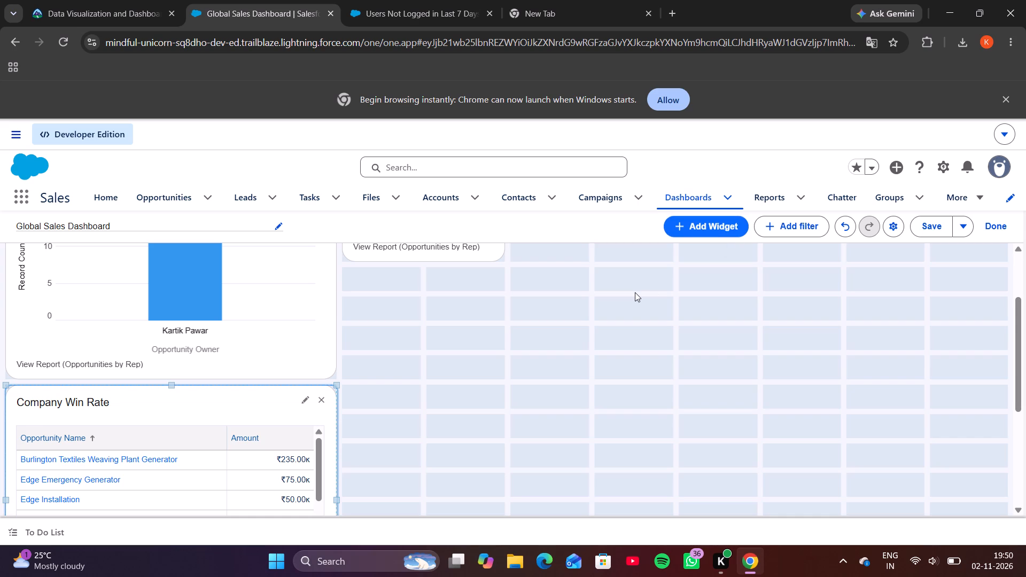
# Move the Company Win Rate table directly to the right of the Total Open Opportunities metric, aligned with its top, as the third dashboard column.
pyautogui.scroll(2, 635, 292)
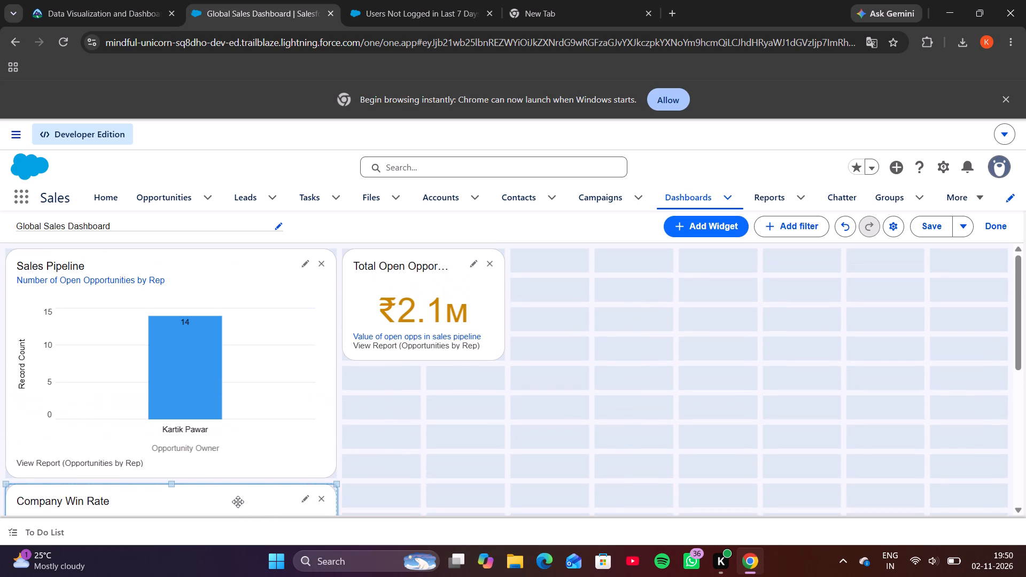
pyautogui.moveTo(236, 498); pyautogui.dragTo(694, 319)
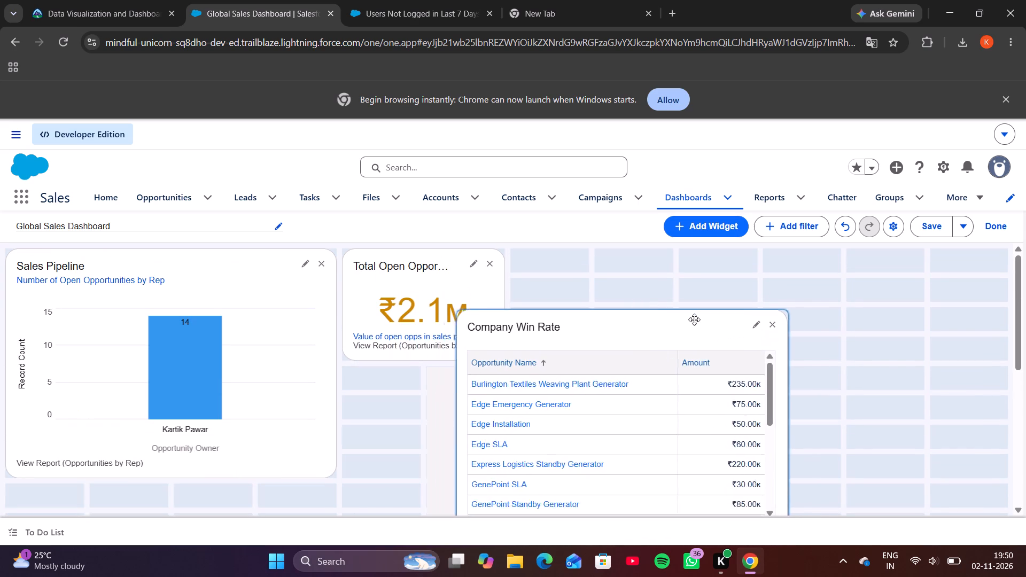
pyautogui.moveTo(694, 319); pyautogui.dragTo(739, 295)
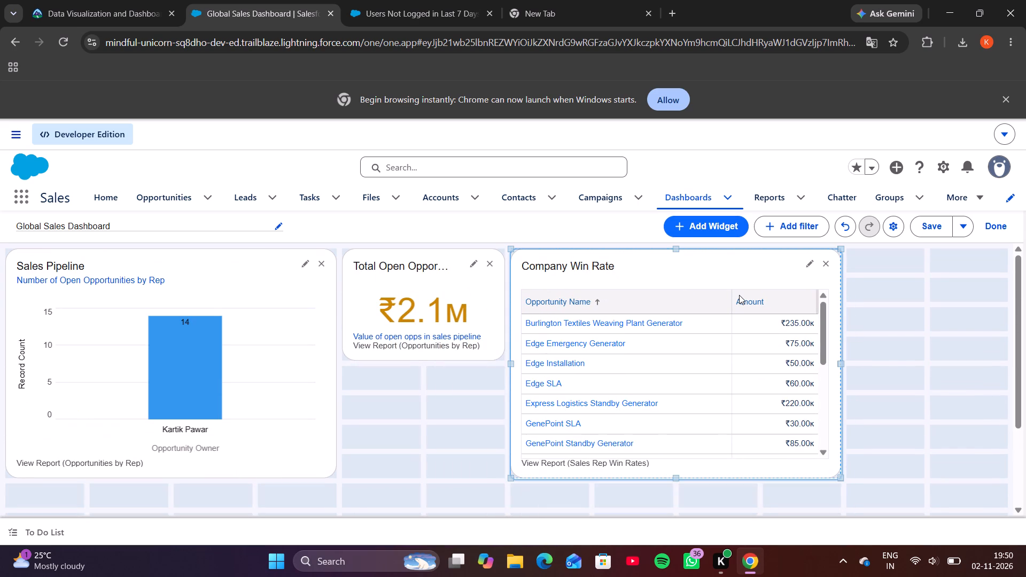
pyautogui.scroll(1, 739, 295)
# Save the Global Sales Dashboard with the repositioned Company Win Rate table.
pyautogui.scroll(1, 739, 295)
pyautogui.click(933, 227)
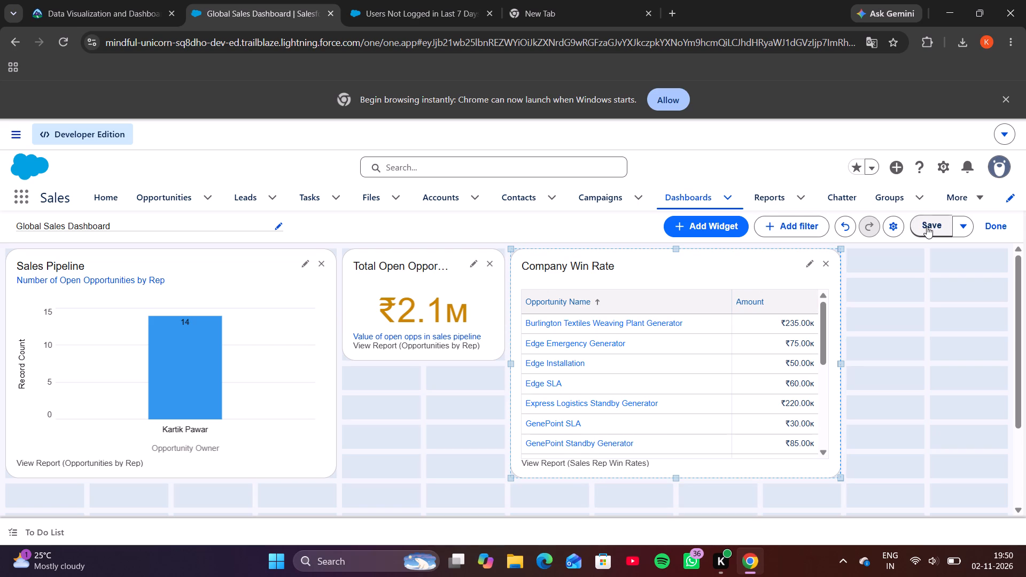
pyautogui.click(927, 227)
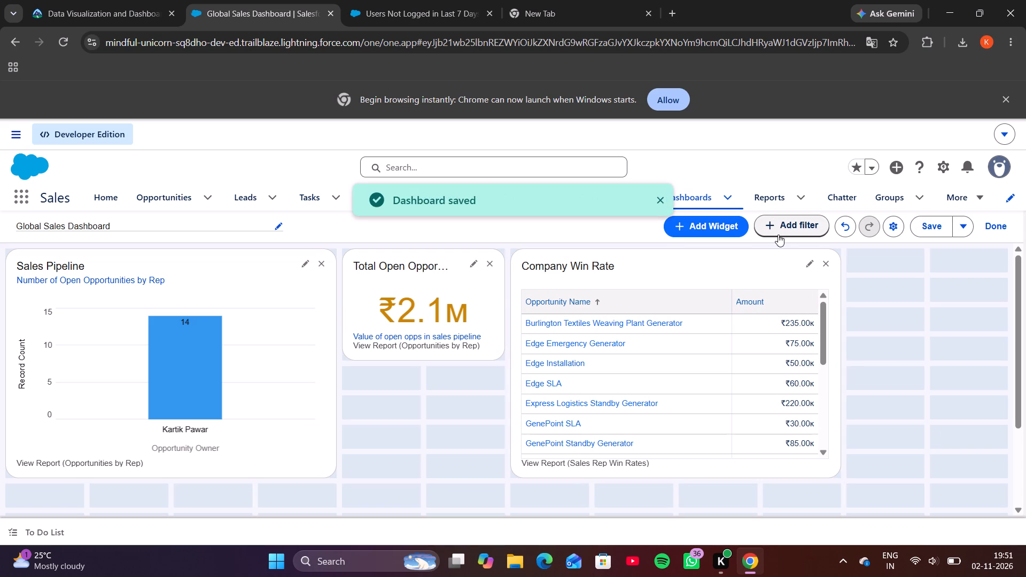
# Start a new chart or table widget based on the Sales Rep Win Rates report.
pyautogui.click(707, 220)
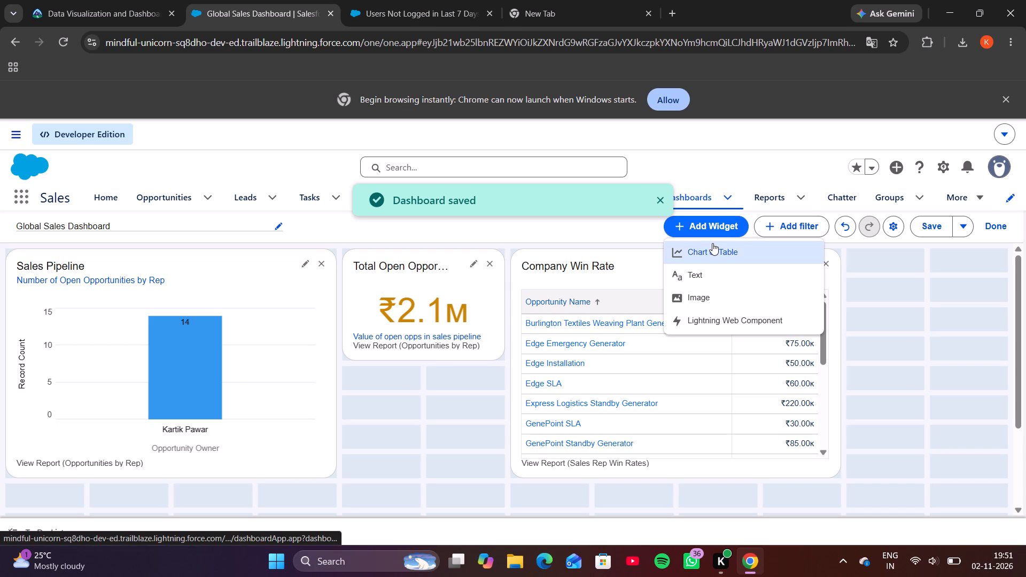
pyautogui.click(712, 243)
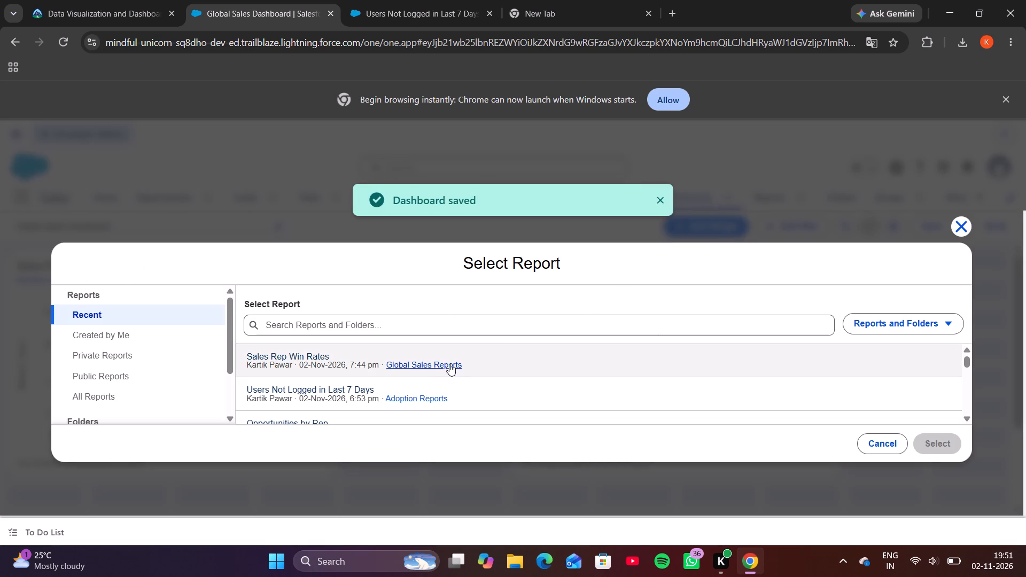
pyautogui.click(322, 356)
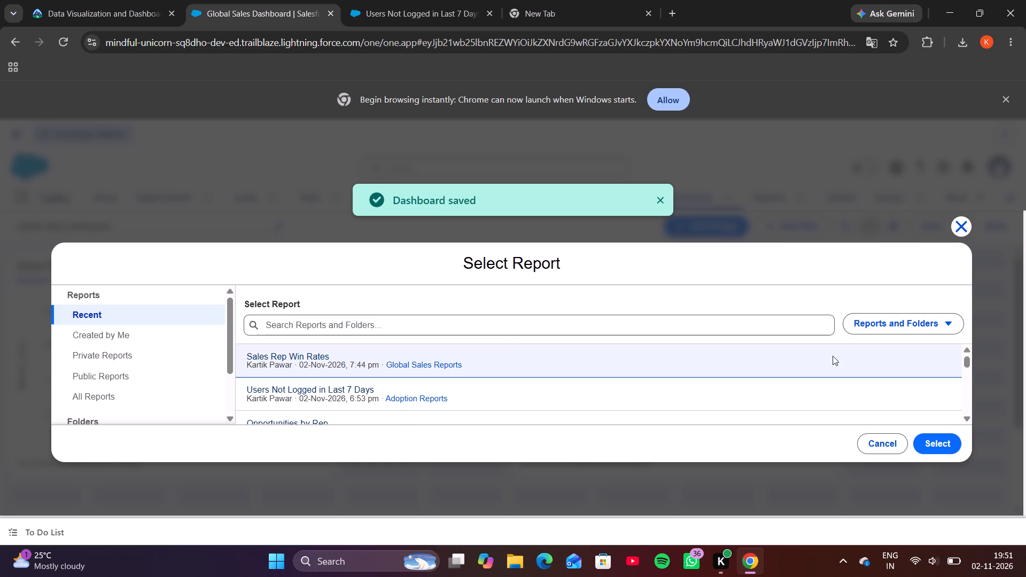
pyautogui.click(951, 446)
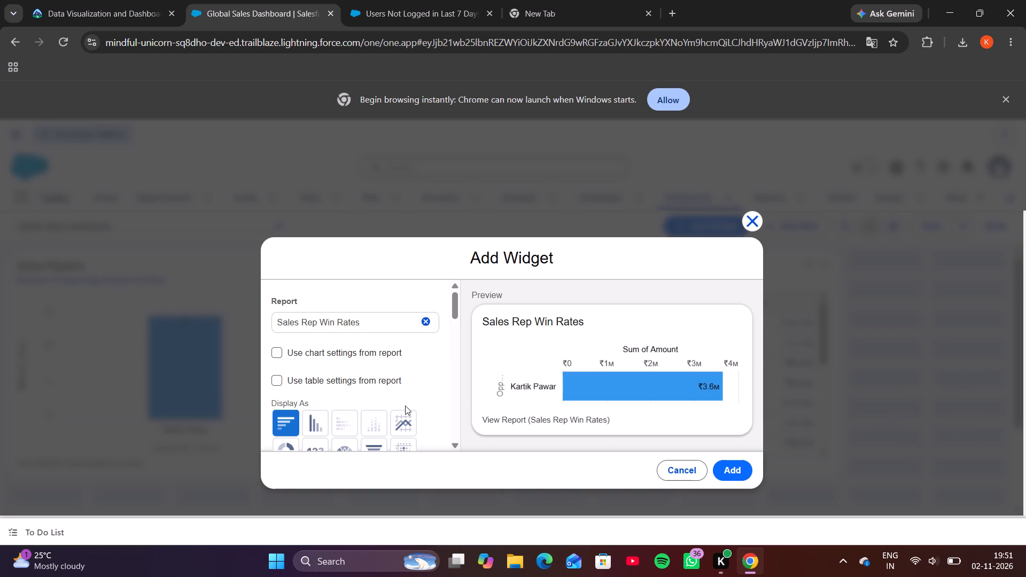
# Display the new widget as a gauge chart with Win Rate as its measure, keeping the segment ranges as they are.
pyautogui.scroll(-1, 405, 406)
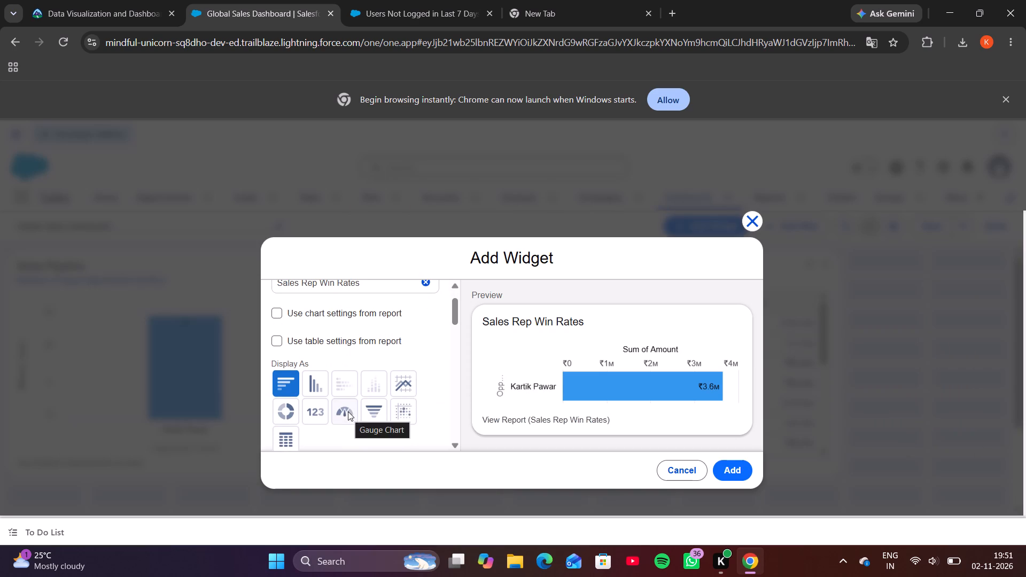
pyautogui.click(348, 411)
pyautogui.scroll(-2, 348, 411)
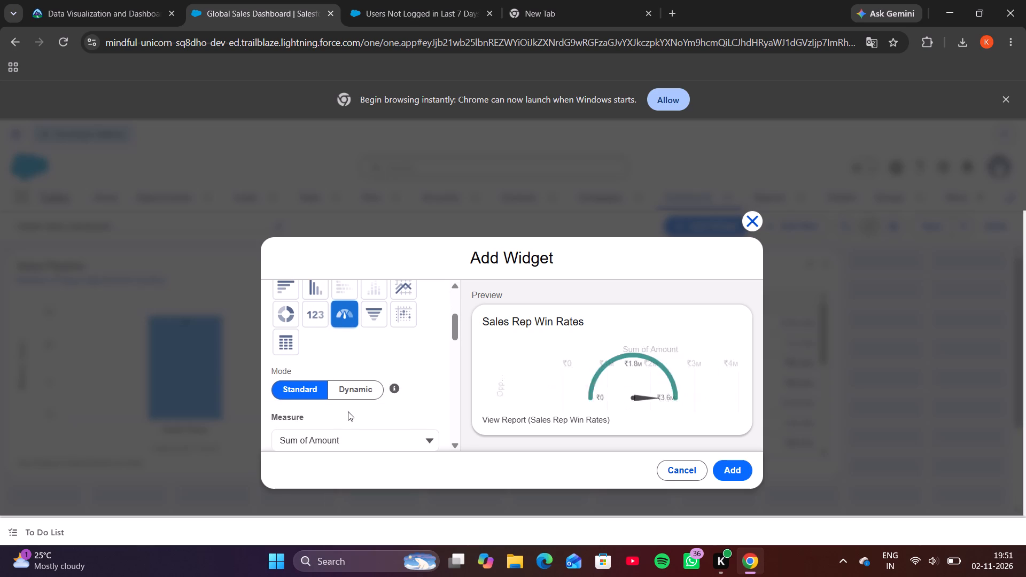
pyautogui.scroll(-1, 348, 411)
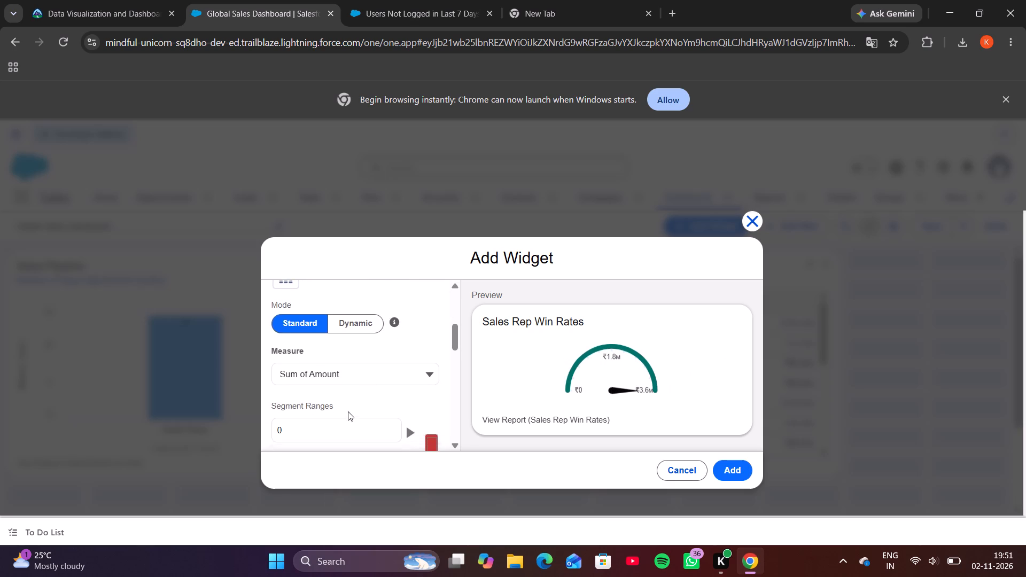
pyautogui.scroll(-1, 348, 411)
pyautogui.hscroll(1, 354, 372)
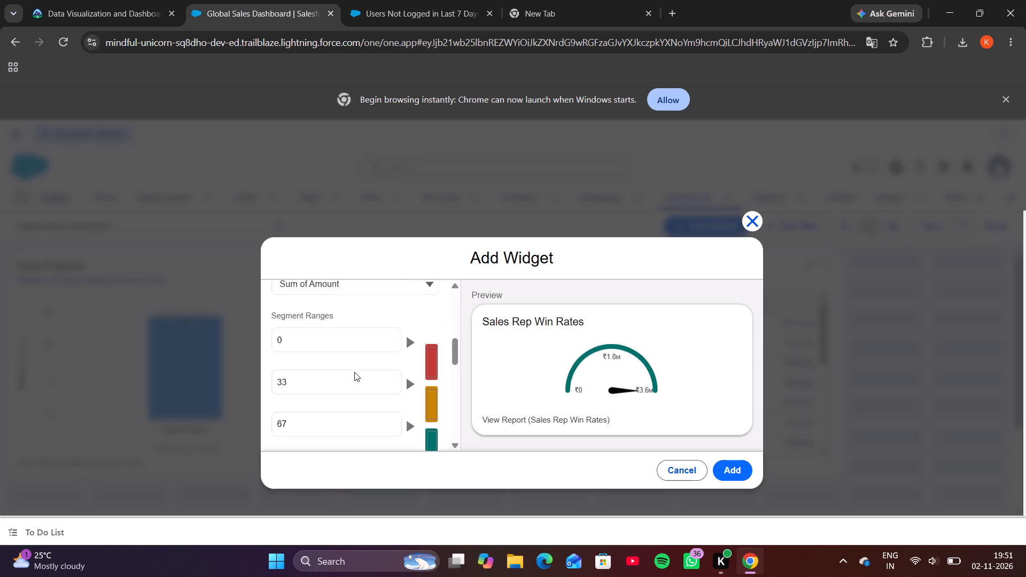
pyautogui.hscroll(1, 354, 372)
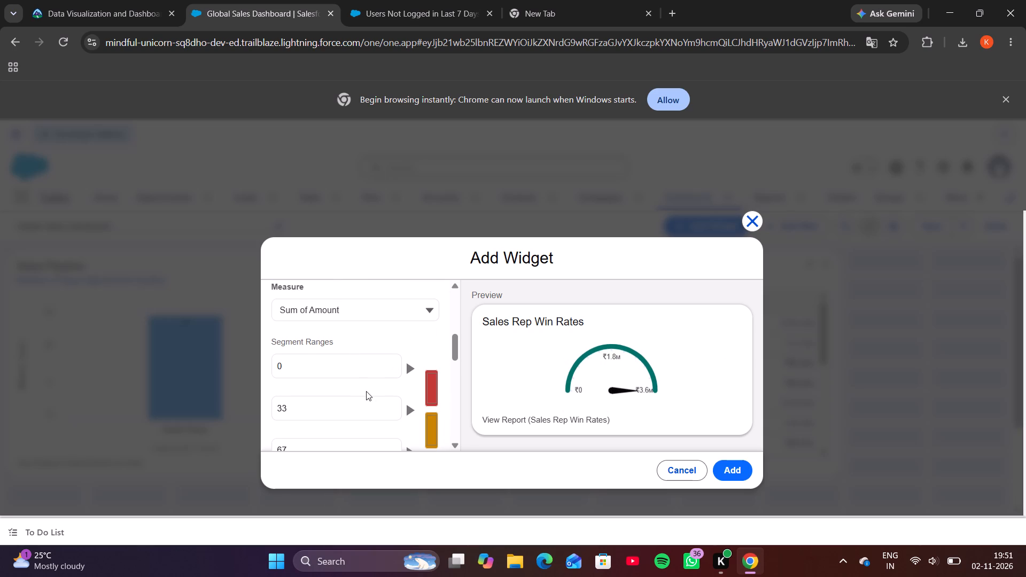
pyautogui.click(380, 314)
pyautogui.click(367, 362)
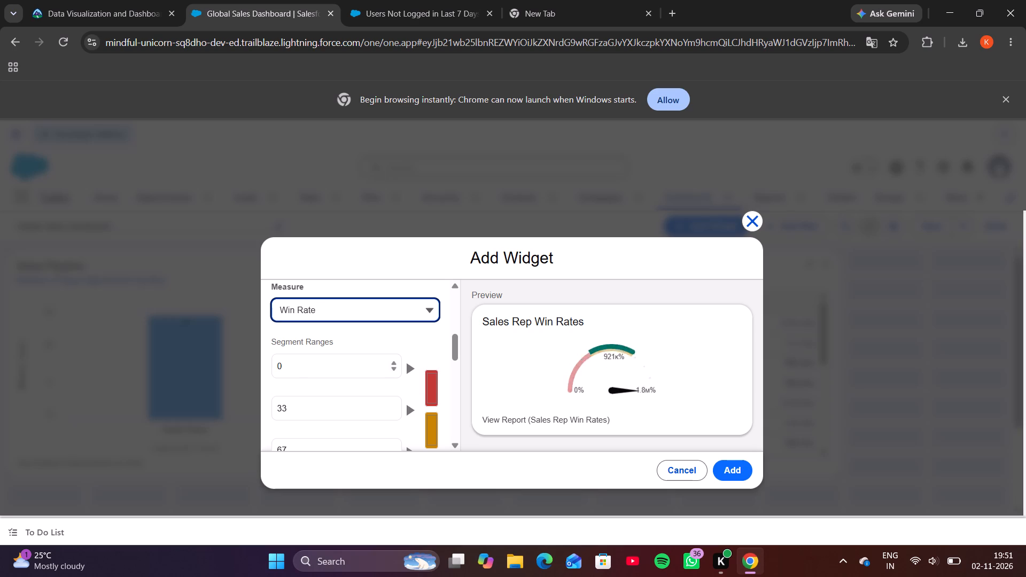
# Replace the gauge widget's title with Company Win Rate, copied from the Trailhead instructions.
pyautogui.hscroll(1, 367, 362)
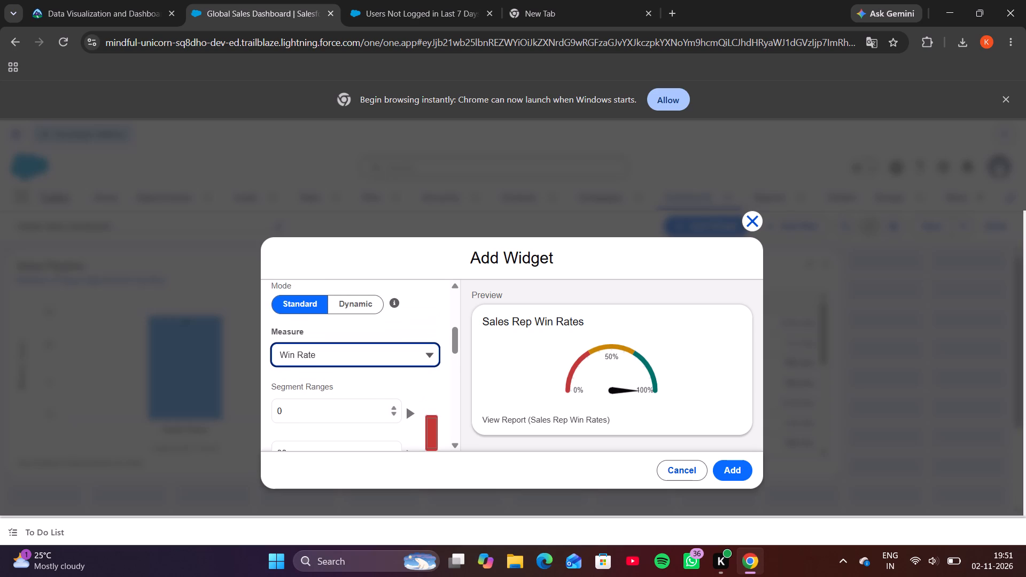
pyautogui.hscroll(1, 367, 362)
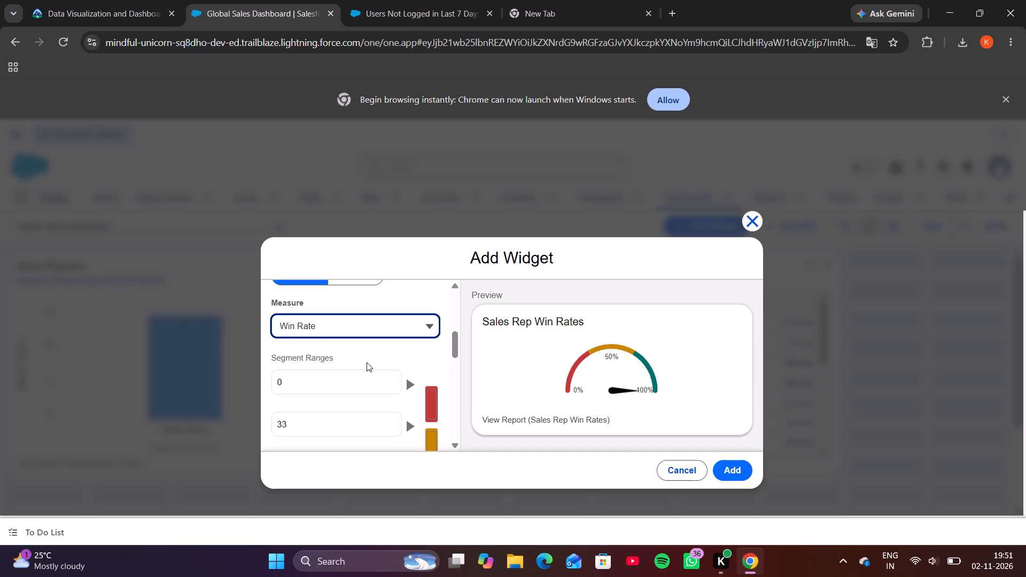
pyautogui.scroll(-3, 367, 362)
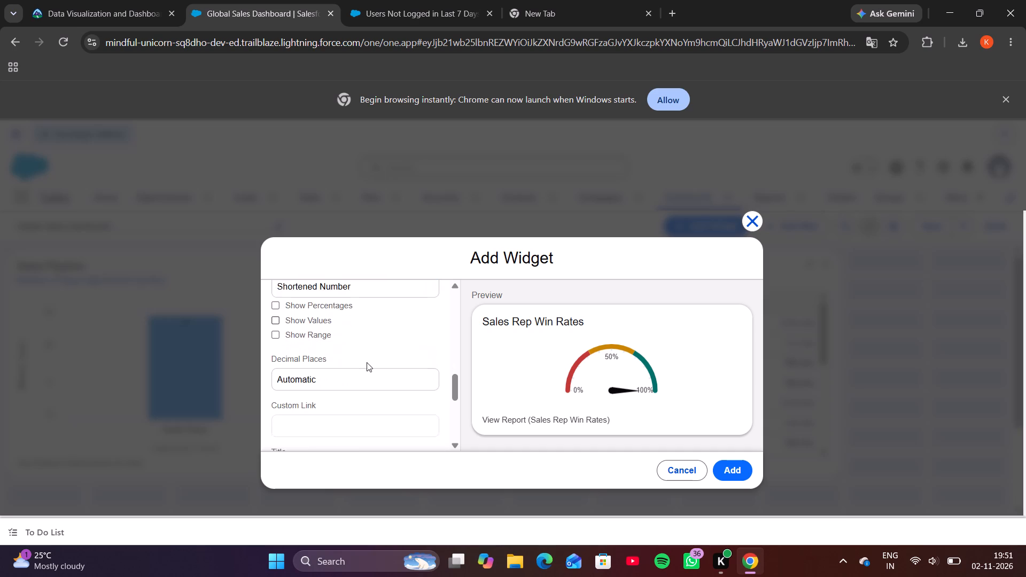
pyautogui.scroll(-2, 367, 362)
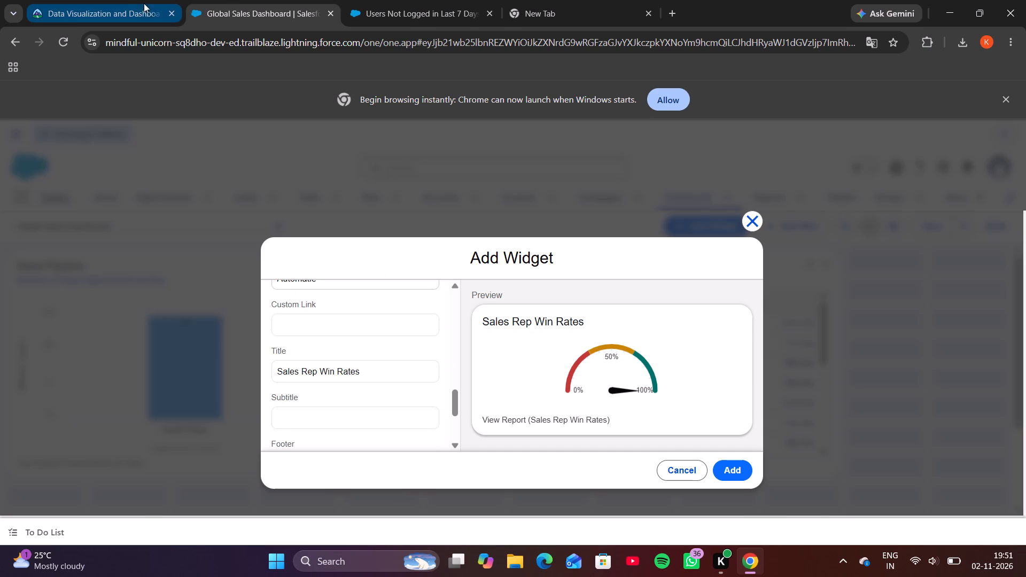
pyautogui.click(133, 1)
pyautogui.scroll(-2, 182, 334)
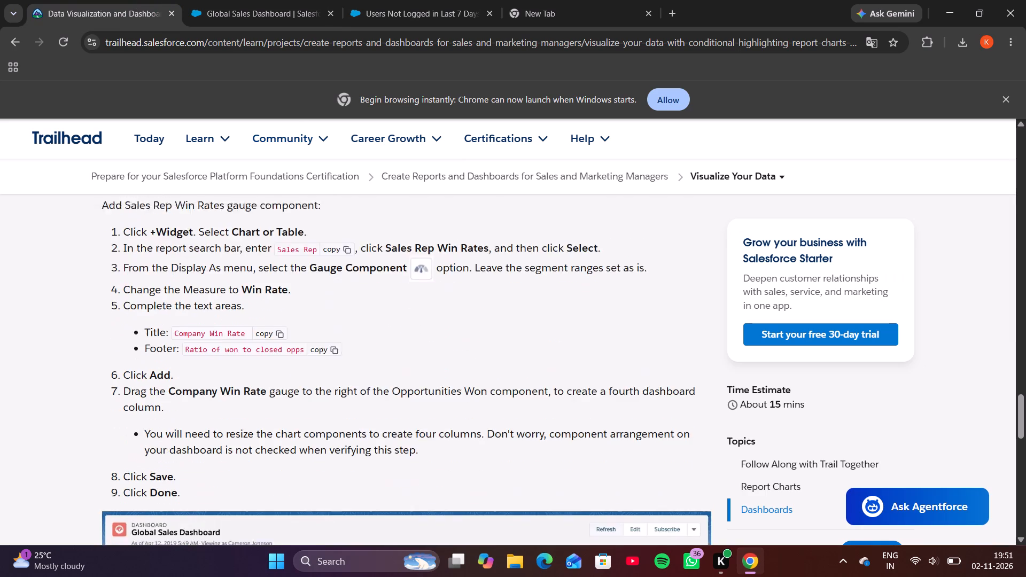
pyautogui.scroll(-5, 182, 334)
pyautogui.scroll(1, 182, 334)
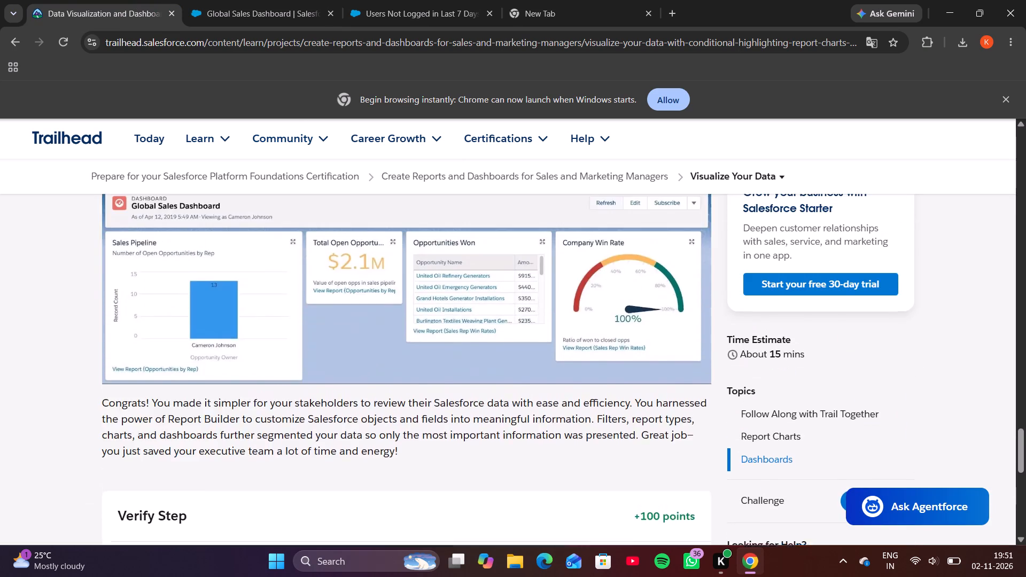
pyautogui.scroll(1, 182, 334)
pyautogui.click(260, 313)
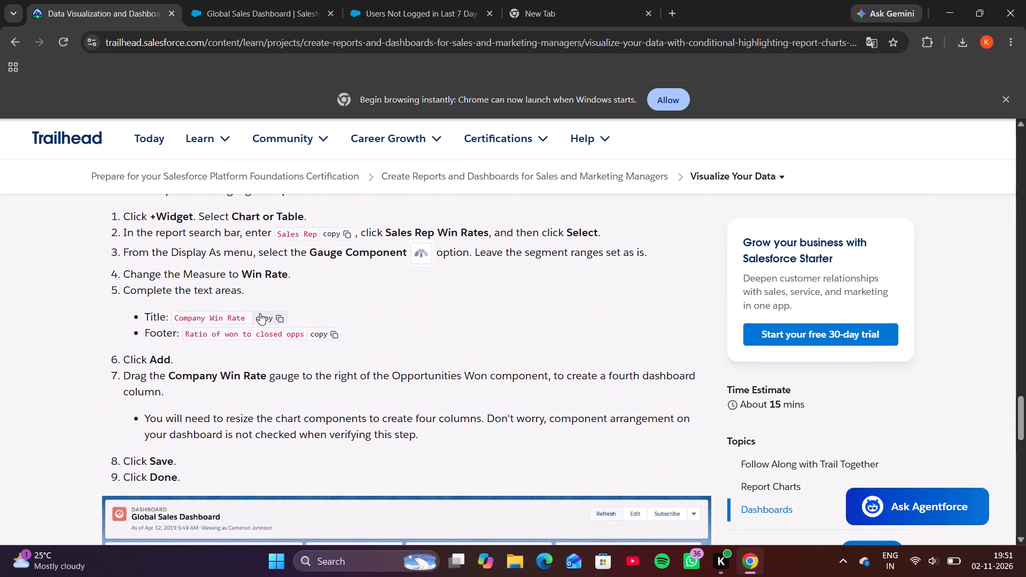
pyautogui.click(255, 4)
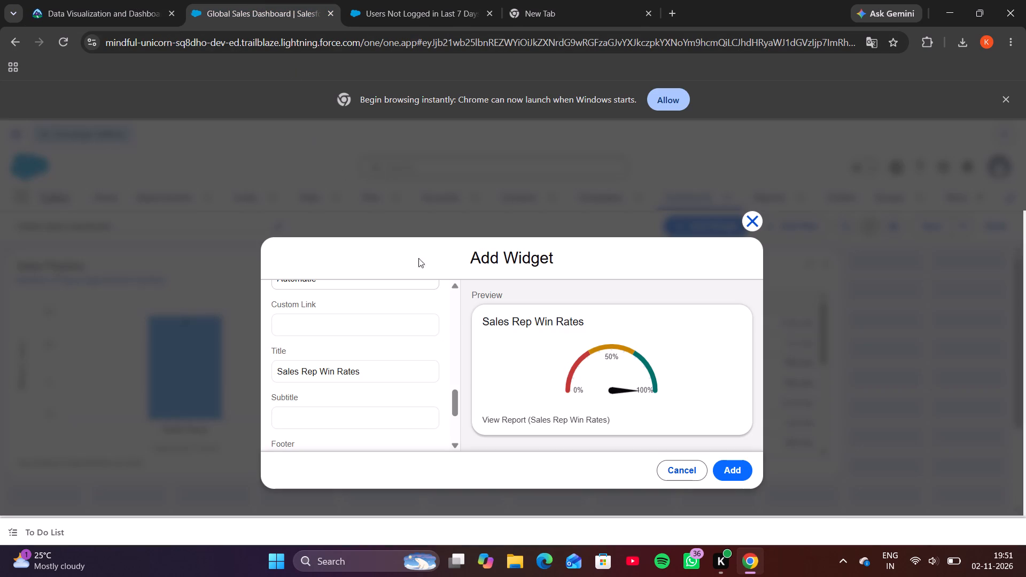
pyautogui.tripleClick(374, 364)
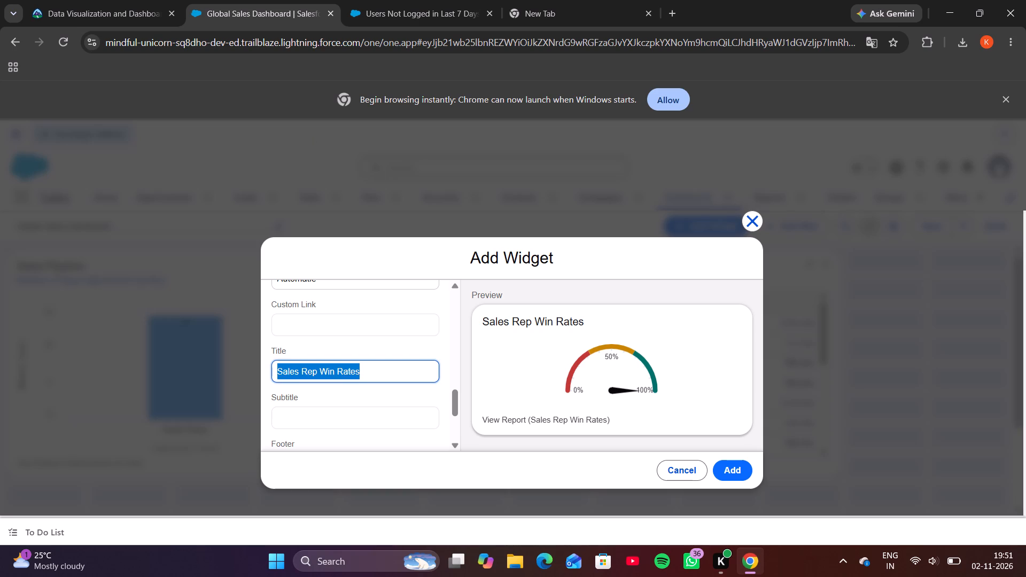
pyautogui.hotkey('ctrl', 'v')
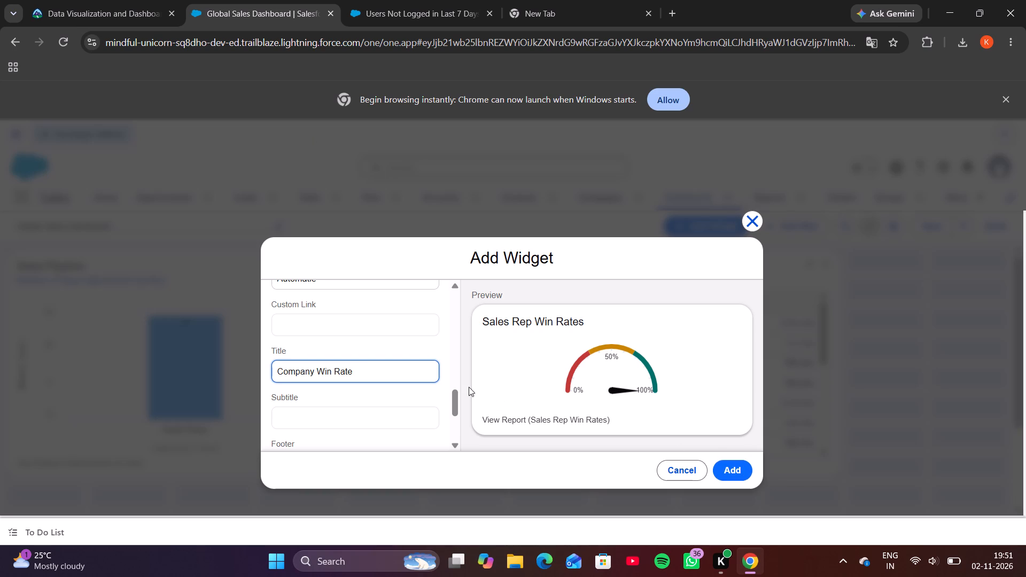
# Set the gauge's footer to "Ratio of won to closed opps", copied from the Trailhead instructions, and add the widget to the dashboard.
pyautogui.click(65, 1)
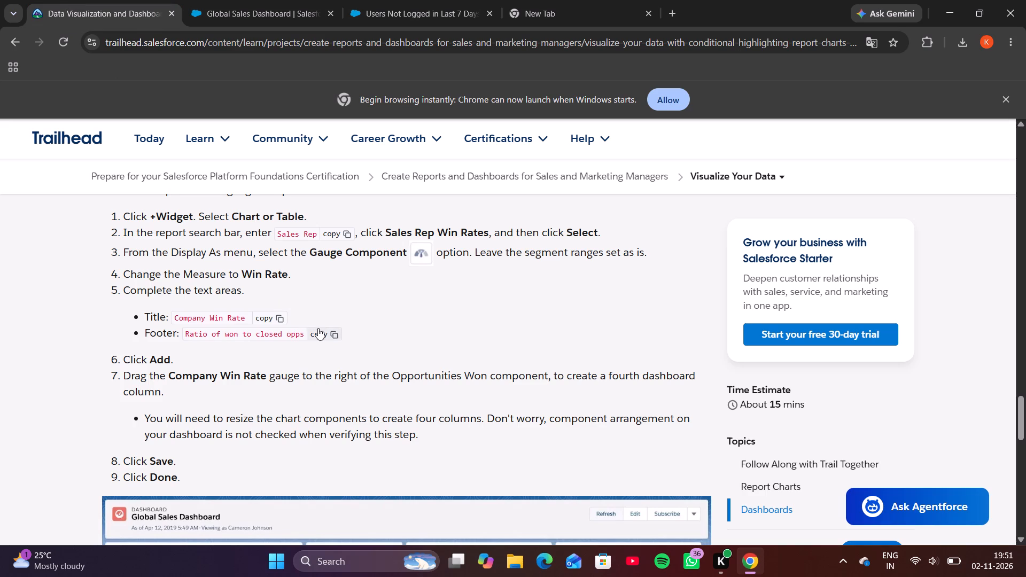
pyautogui.click(318, 328)
pyautogui.click(247, 0)
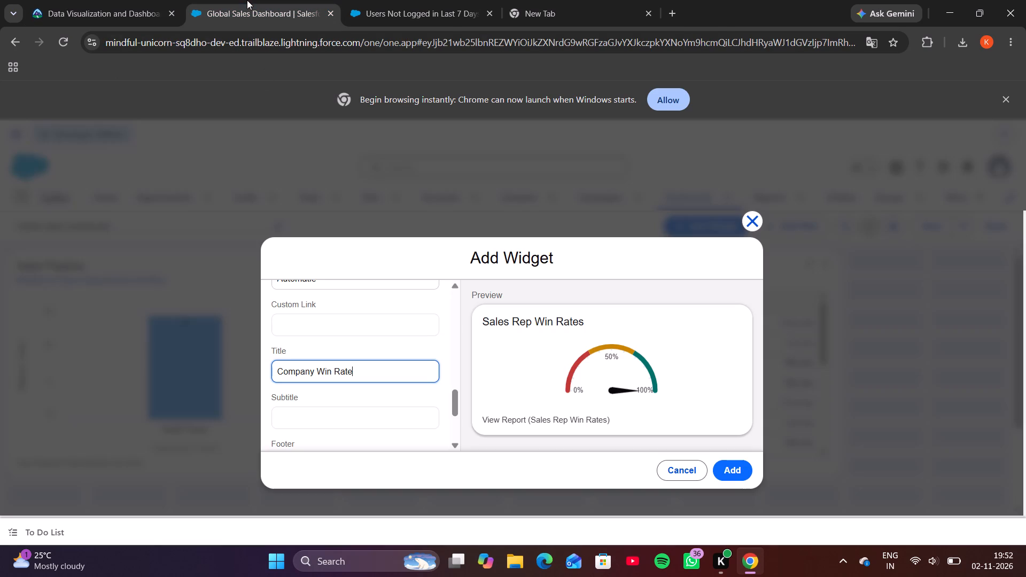
pyautogui.scroll(-1, 315, 404)
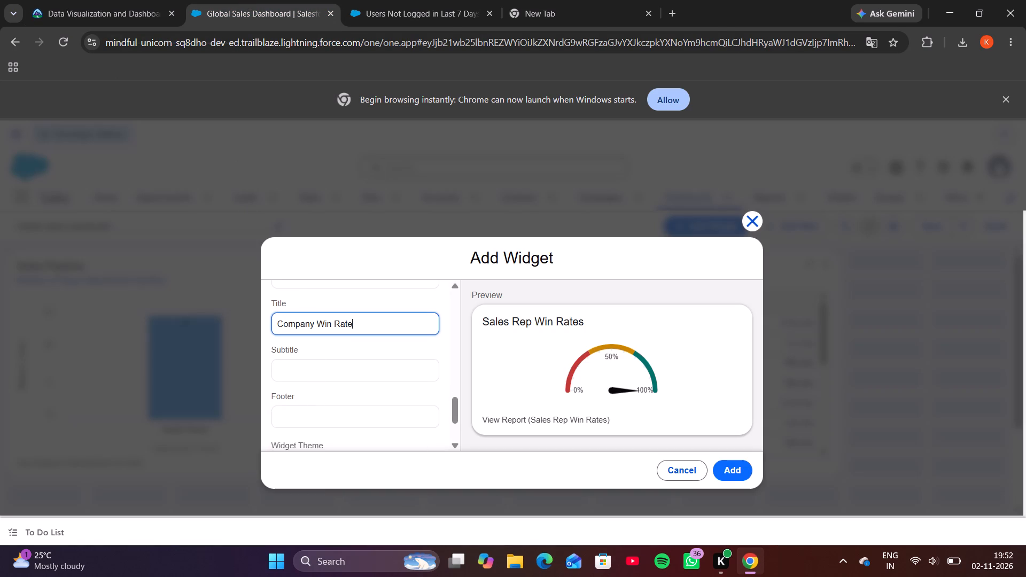
pyautogui.click(316, 411)
pyautogui.press('v')
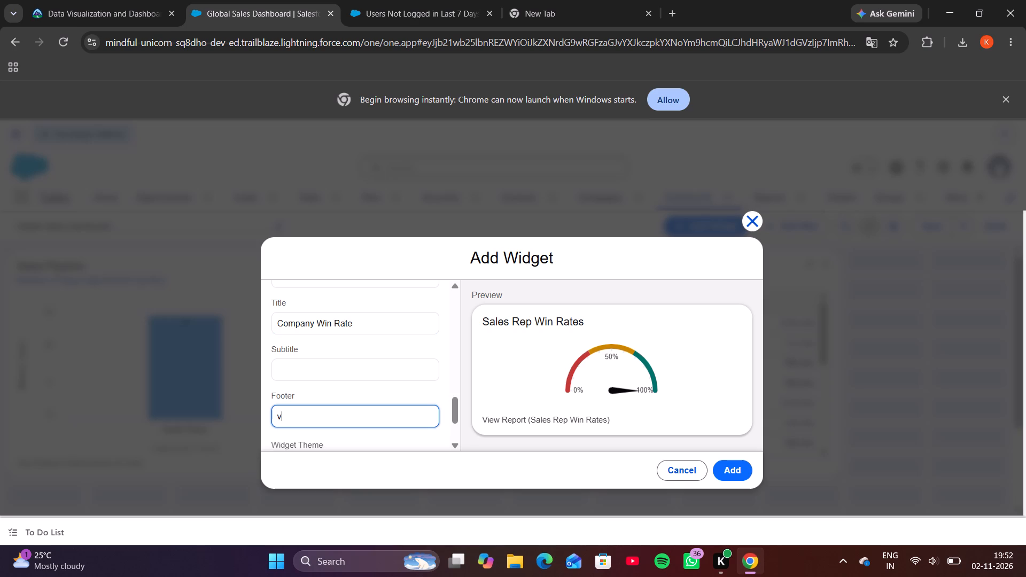
pyautogui.press('BackSpace')
pyautogui.hotkey('ctrl', 'v')
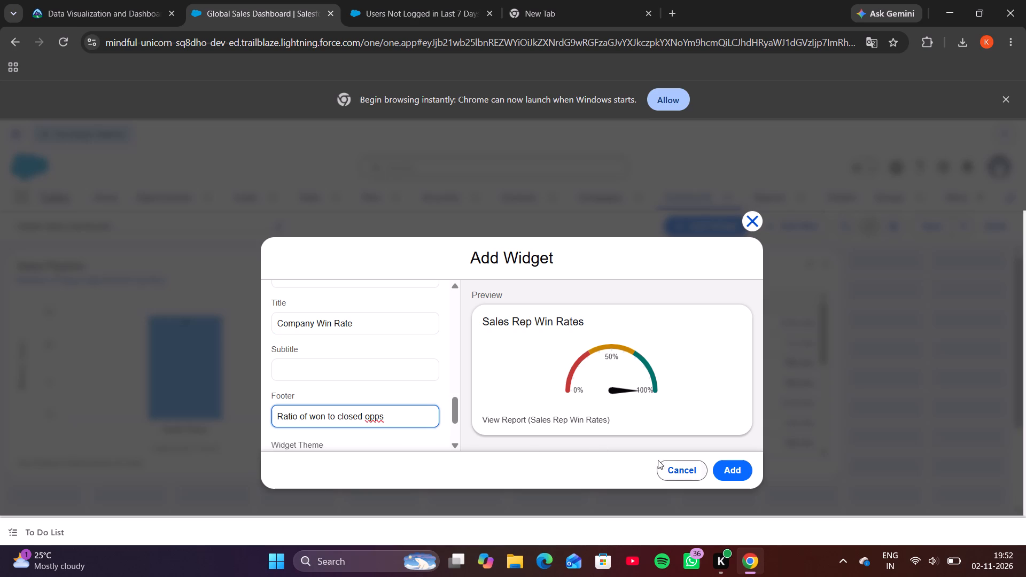
pyautogui.click(724, 470)
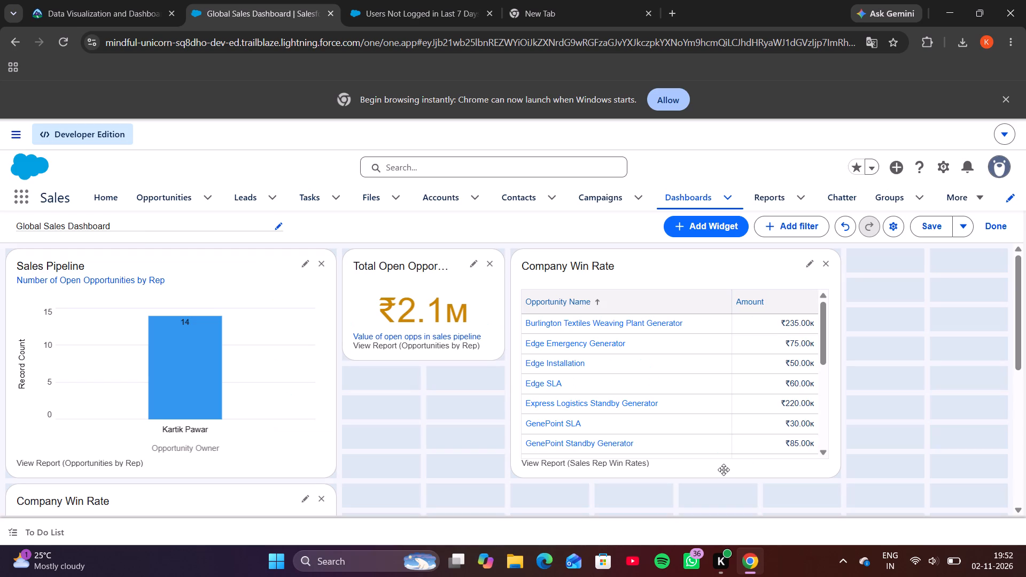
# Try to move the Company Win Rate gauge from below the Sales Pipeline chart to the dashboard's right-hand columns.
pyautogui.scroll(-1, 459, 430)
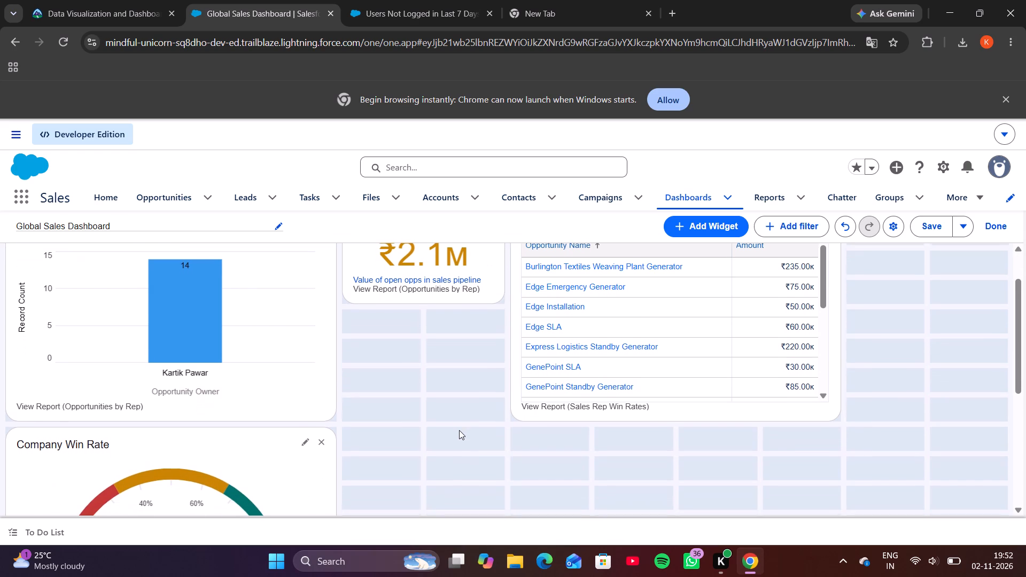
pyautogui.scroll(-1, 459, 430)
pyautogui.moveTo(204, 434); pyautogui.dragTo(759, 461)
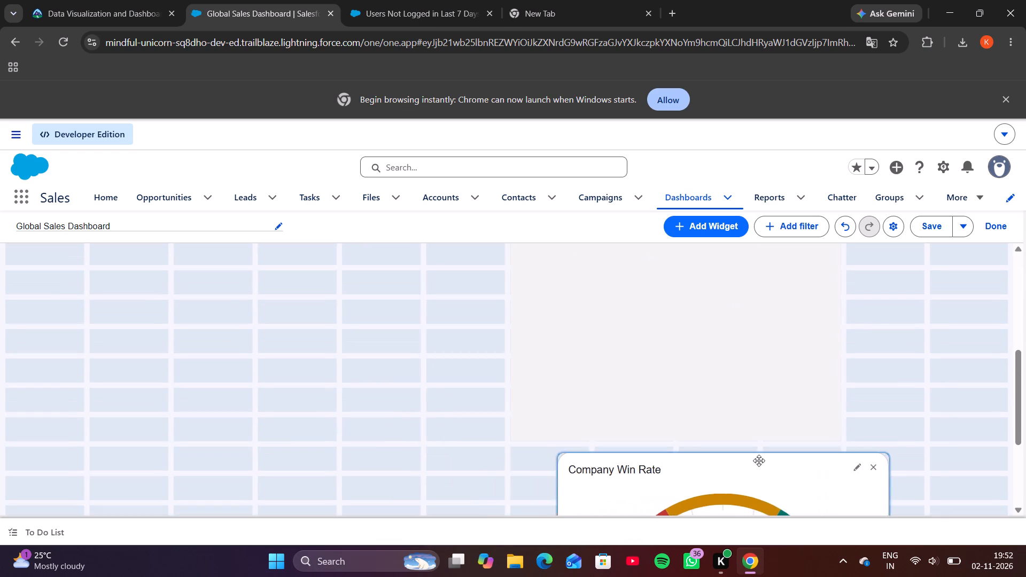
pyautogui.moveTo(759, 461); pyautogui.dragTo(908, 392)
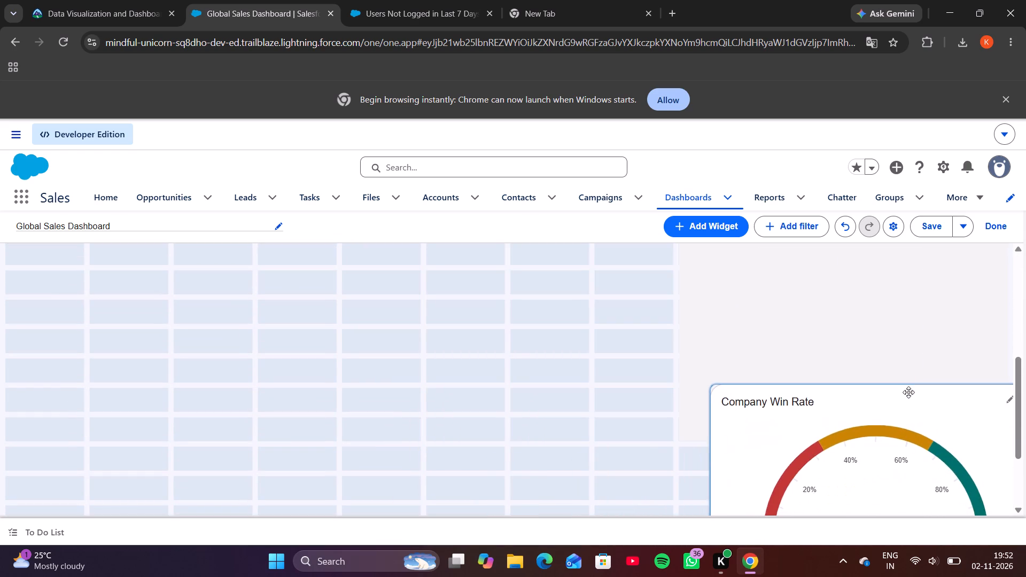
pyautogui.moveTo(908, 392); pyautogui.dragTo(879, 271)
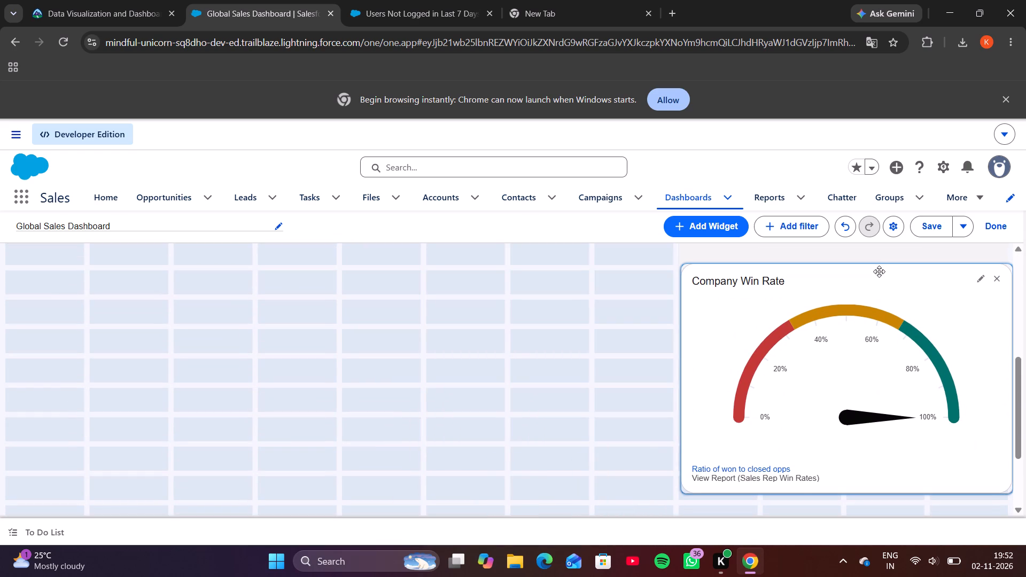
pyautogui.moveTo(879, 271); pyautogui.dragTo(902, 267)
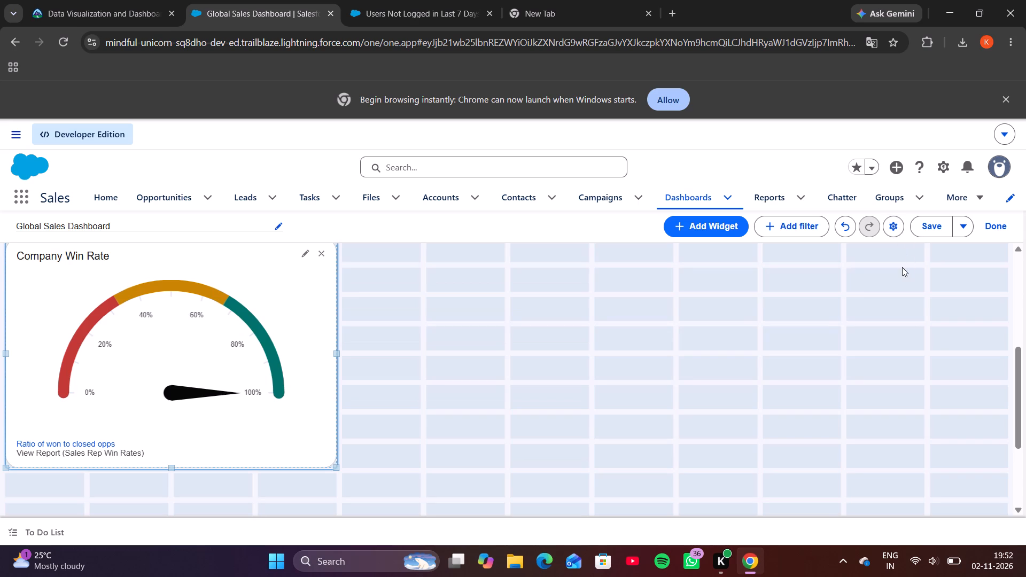
# Narrow the Company Win Rate gauge below the Sales Pipeline chart to two grid columns wide.
pyautogui.scroll(1, 850, 367)
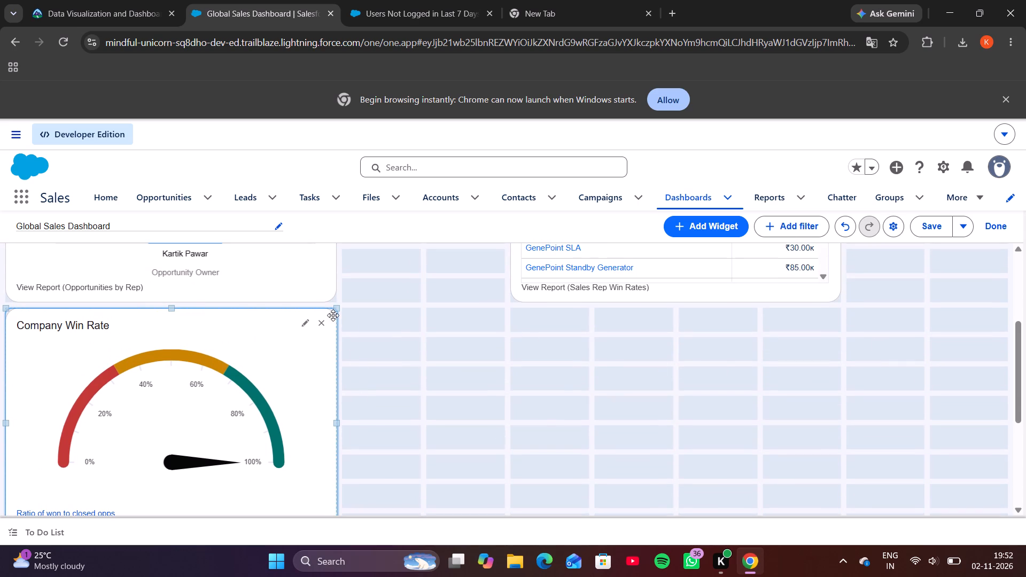
pyautogui.moveTo(336, 307); pyautogui.dragTo(270, 306)
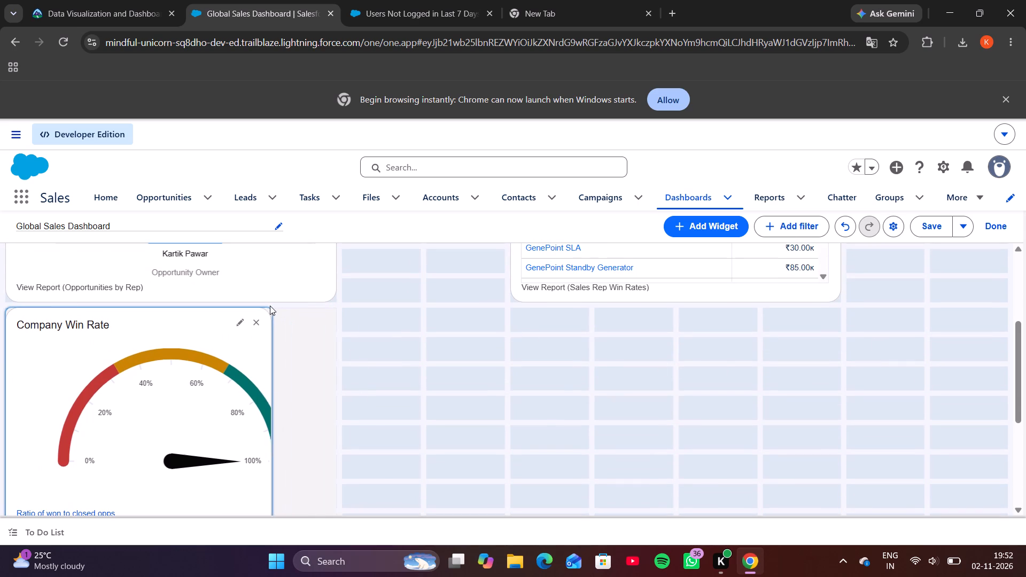
pyautogui.moveTo(270, 306); pyautogui.dragTo(159, 301)
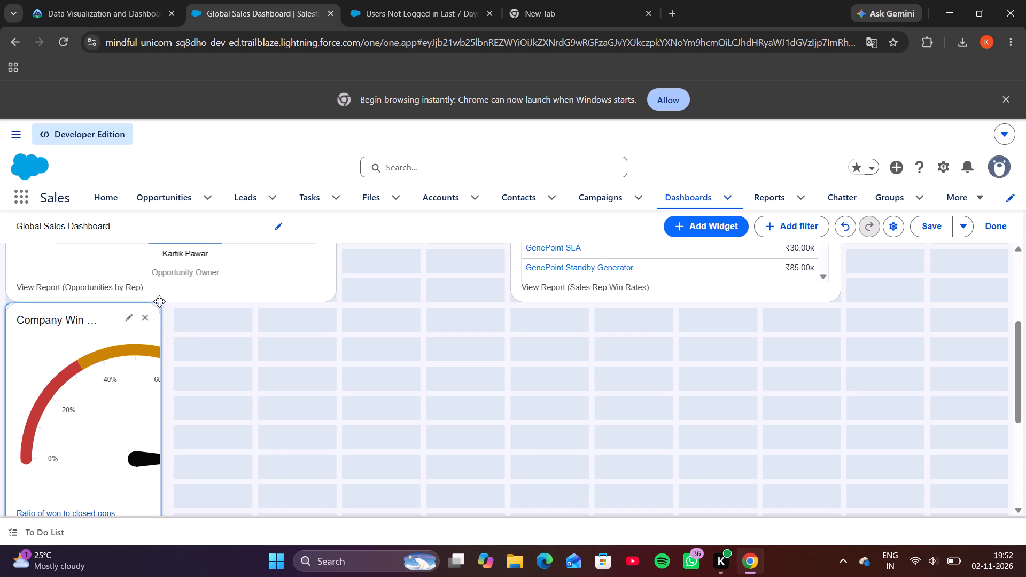
pyautogui.moveTo(159, 301); pyautogui.dragTo(161, 303)
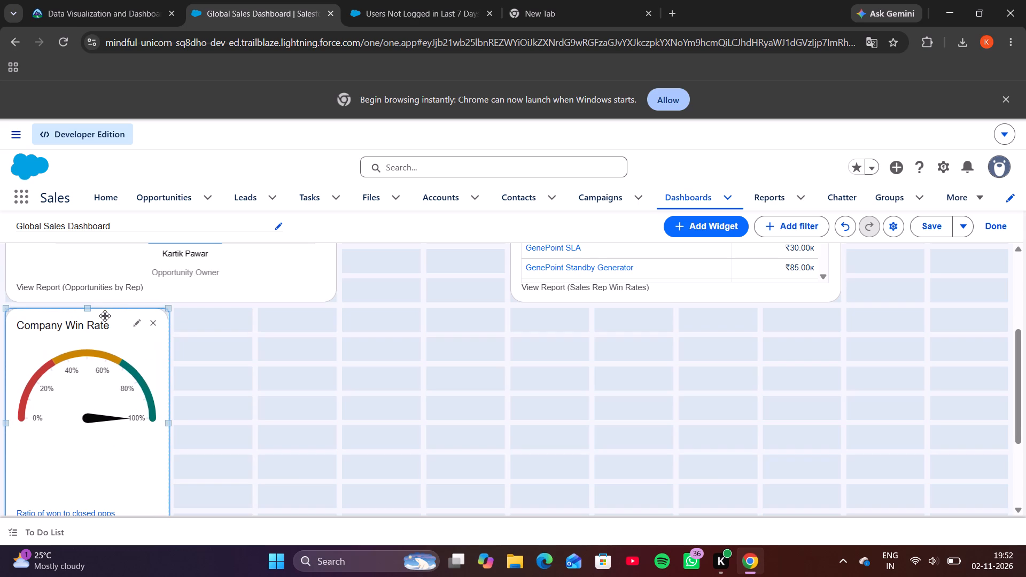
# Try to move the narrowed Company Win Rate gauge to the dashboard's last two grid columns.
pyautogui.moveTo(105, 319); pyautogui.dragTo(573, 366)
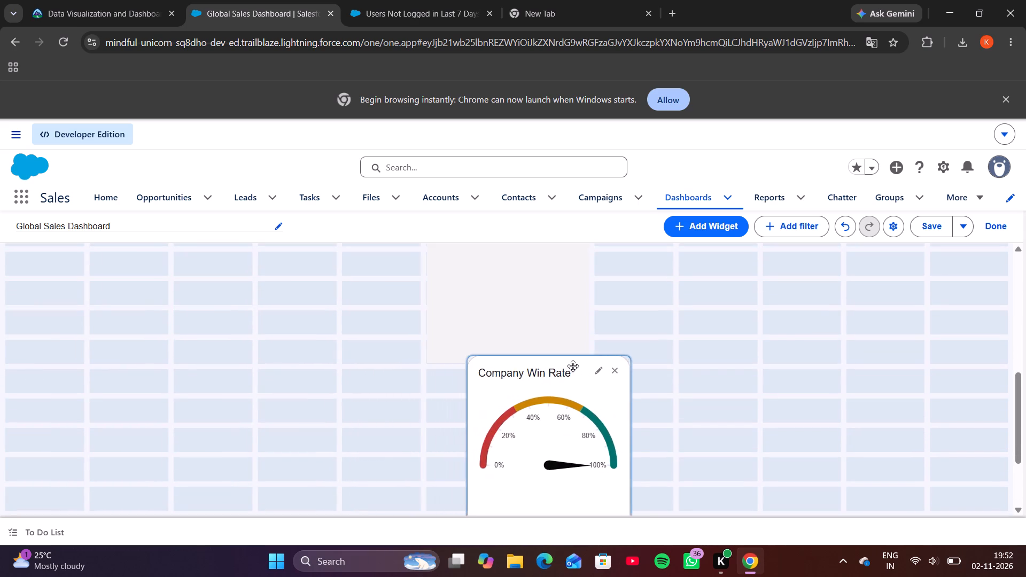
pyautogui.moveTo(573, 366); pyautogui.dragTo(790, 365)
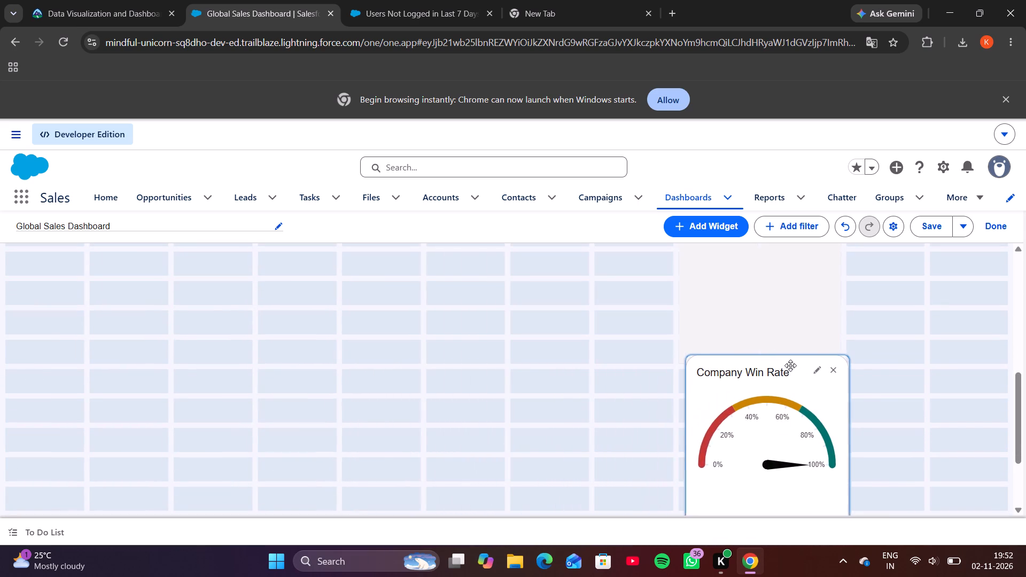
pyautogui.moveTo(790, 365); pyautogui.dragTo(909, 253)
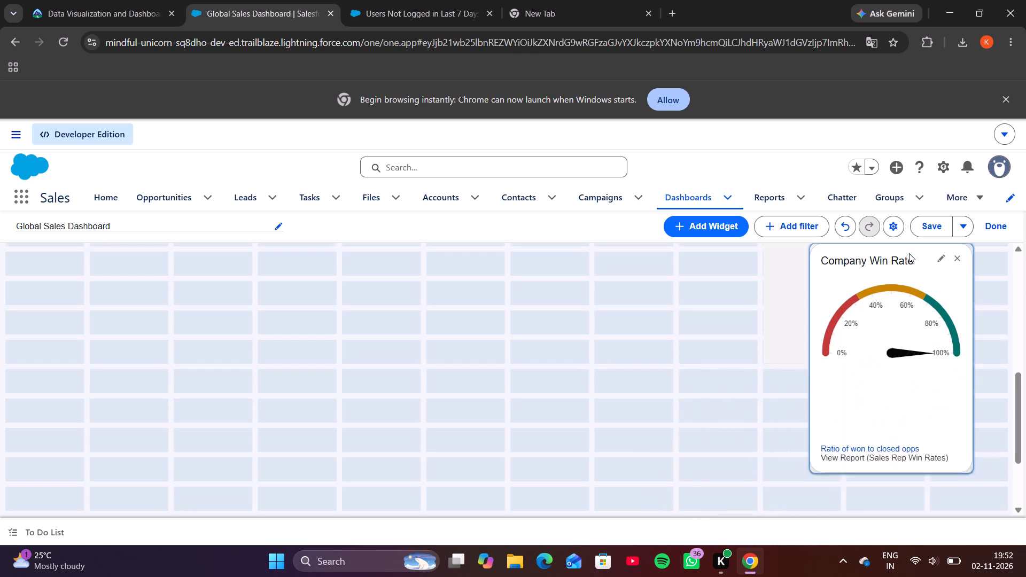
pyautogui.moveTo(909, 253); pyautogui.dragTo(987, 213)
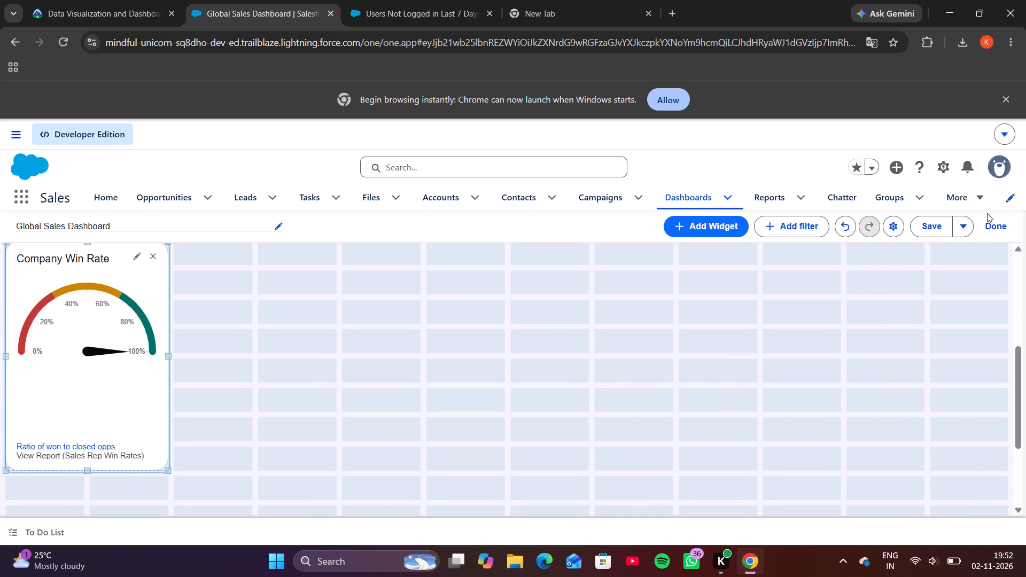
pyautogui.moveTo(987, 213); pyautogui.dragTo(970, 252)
# Move the Company Win Rate gauge beside the win-rates table, aligned with the top row, as the fourth dashboard column.
pyautogui.scroll(2, 970, 252)
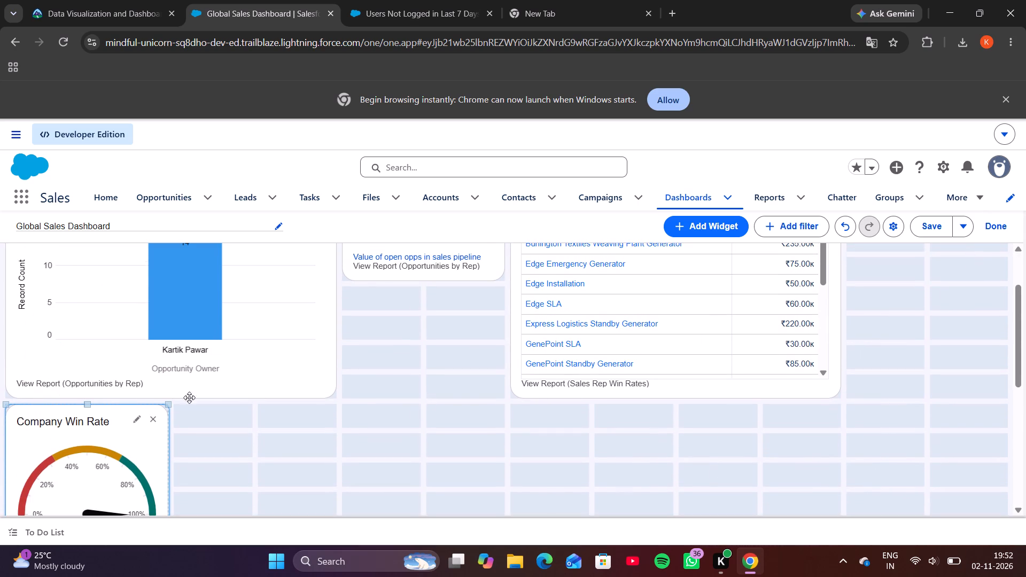
pyautogui.moveTo(110, 415); pyautogui.dragTo(776, 299)
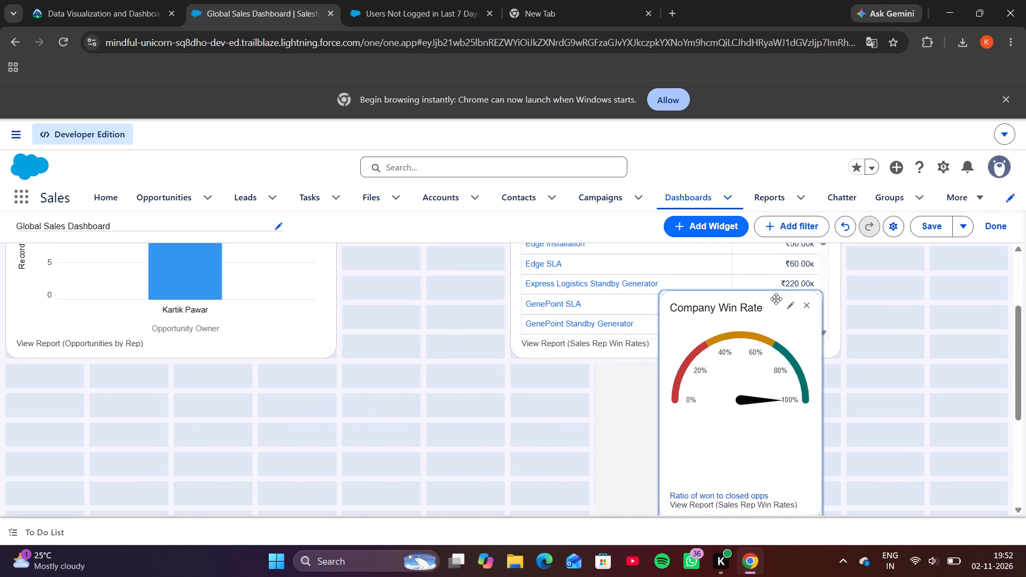
pyautogui.moveTo(776, 299); pyautogui.dragTo(952, 253)
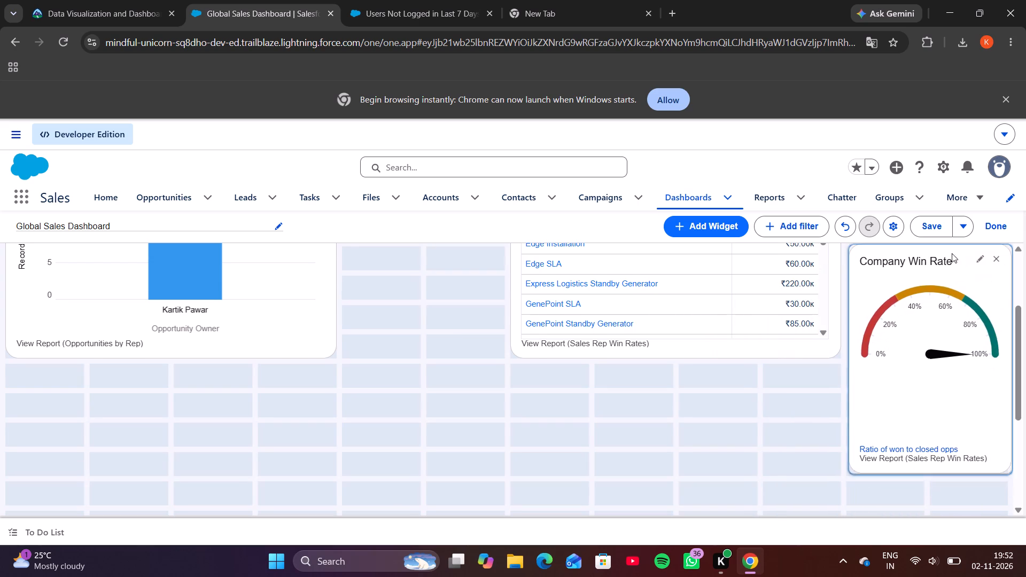
pyautogui.moveTo(952, 253); pyautogui.dragTo(951, 253)
pyautogui.scroll(1, 674, 384)
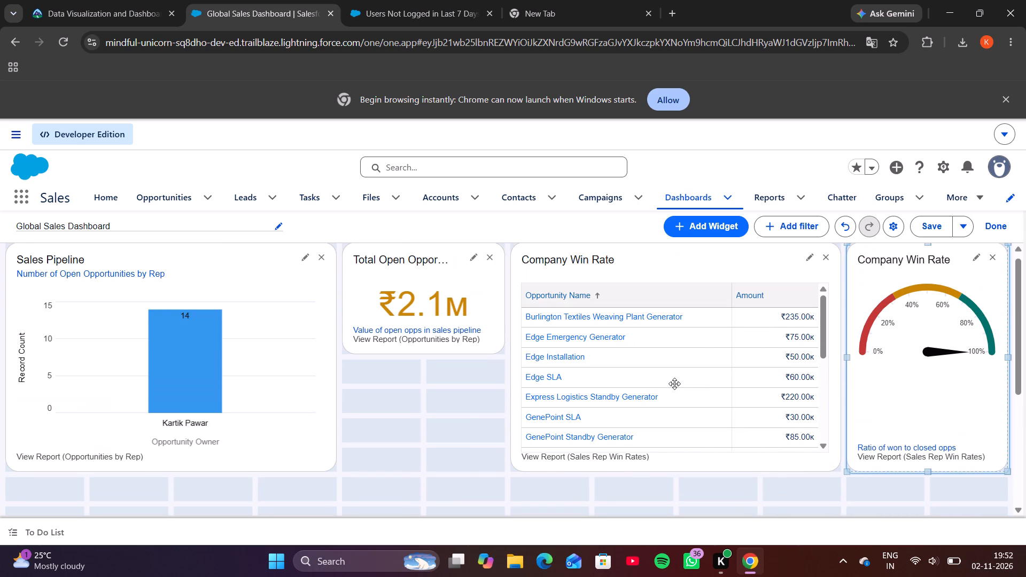
pyautogui.scroll(2, 674, 384)
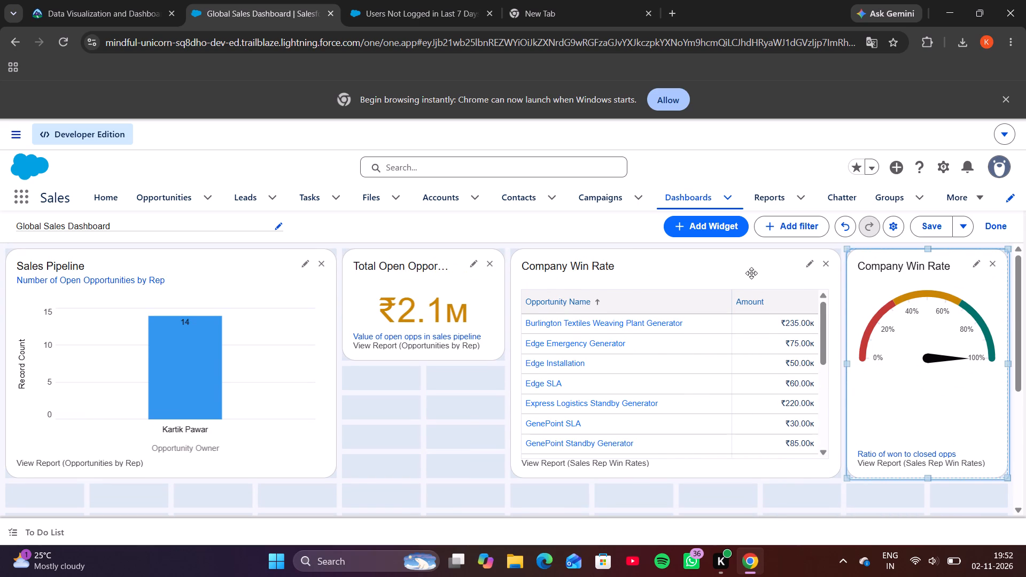
# Change the win-rates table widget's title to Opportunities Won, copied from the Trailhead instructions, and update the widget.
pyautogui.click(810, 263)
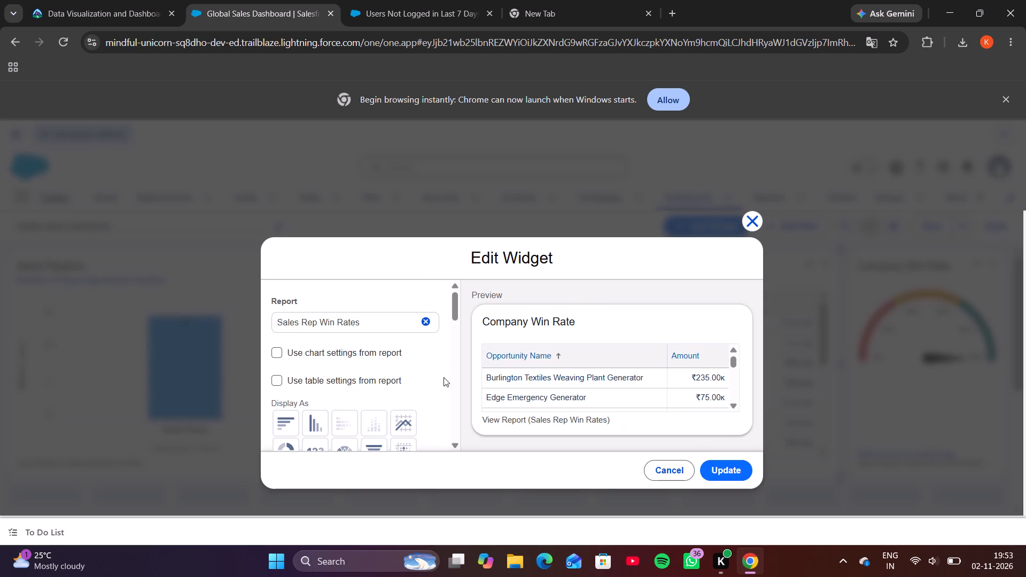
pyautogui.scroll(-5, 444, 377)
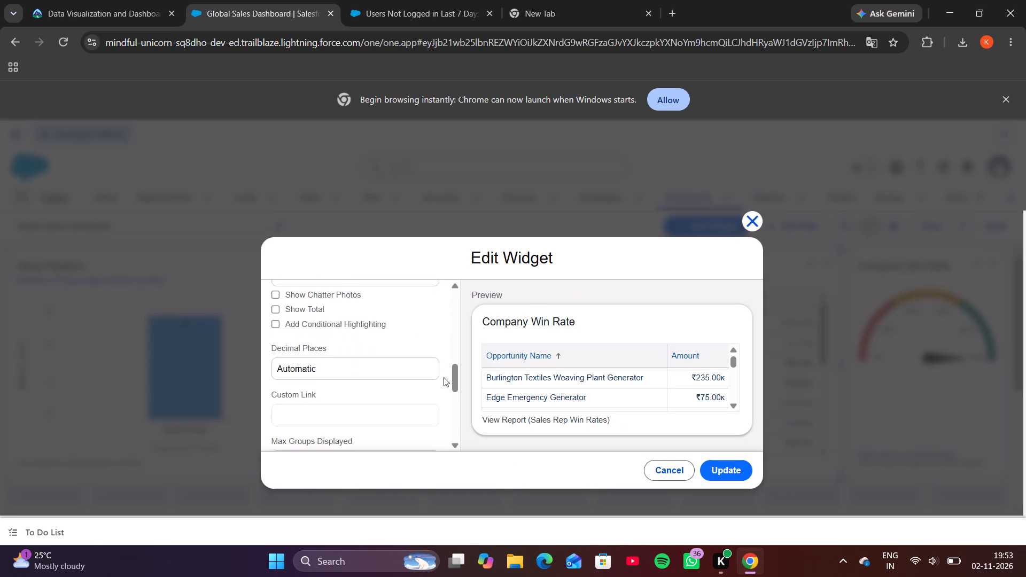
pyautogui.scroll(-3, 444, 377)
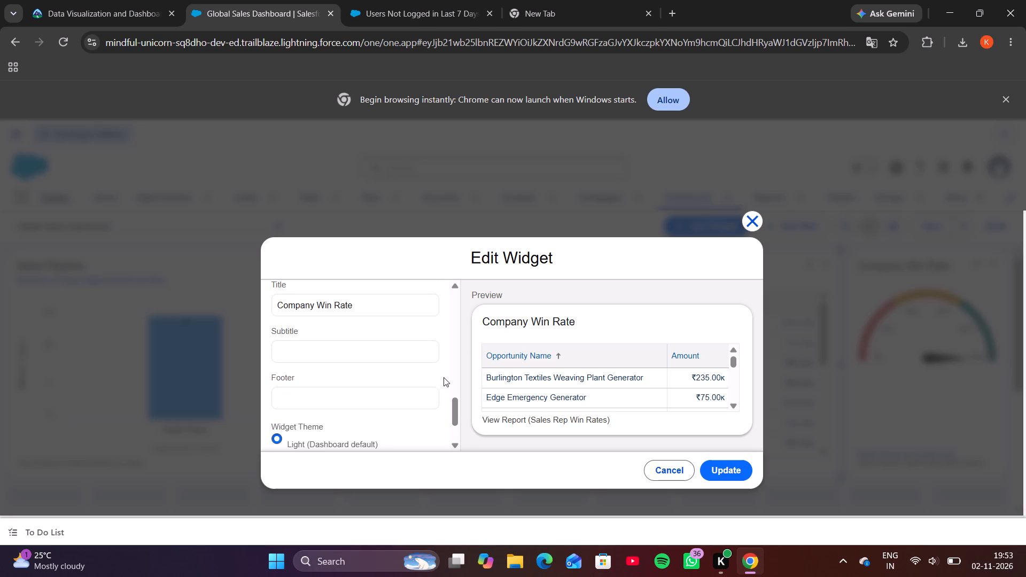
pyautogui.click(349, 399)
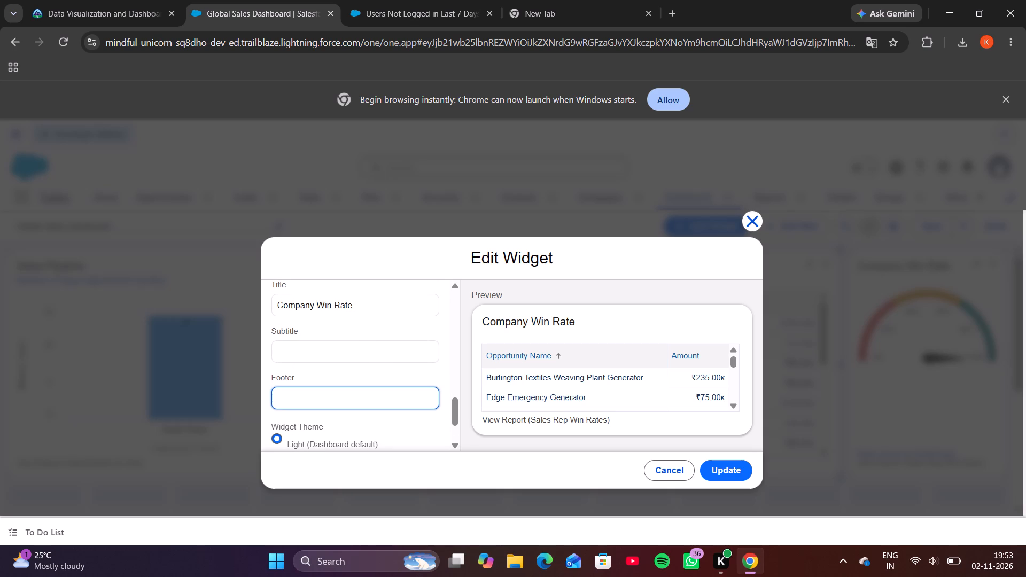
pyautogui.click(110, 15)
pyautogui.scroll(1, 278, 291)
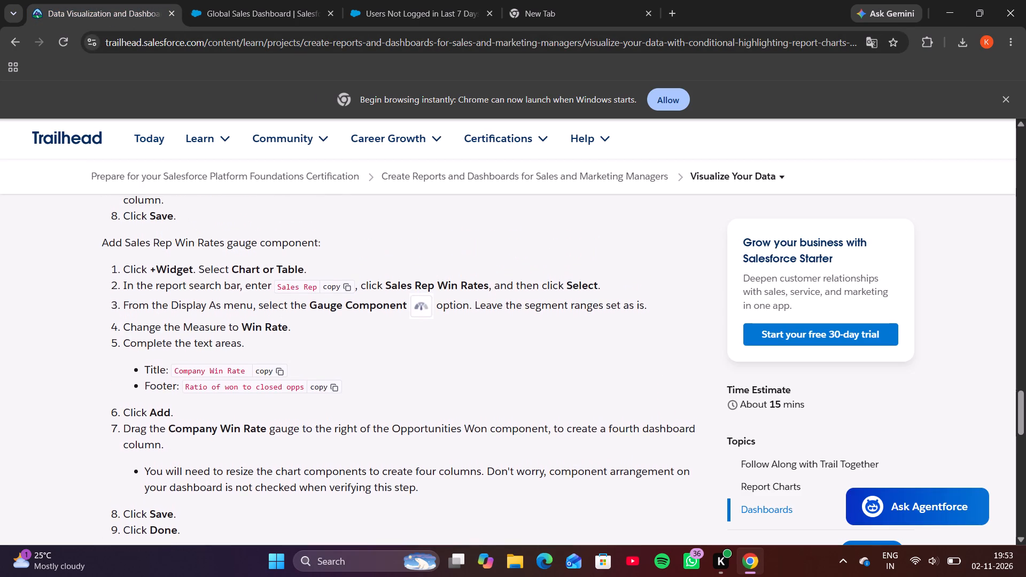
pyautogui.scroll(1, 278, 291)
pyautogui.click(318, 310)
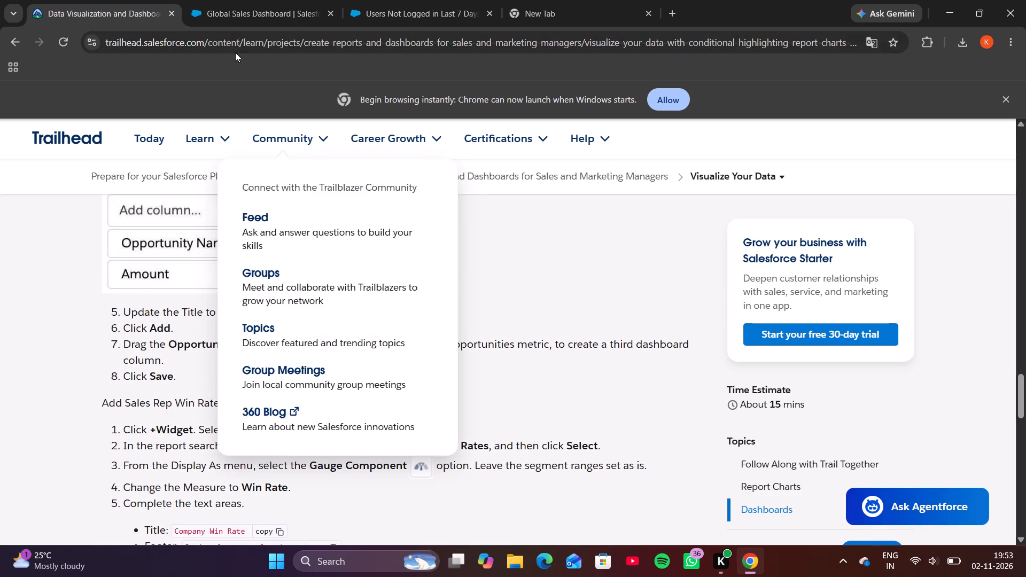
pyautogui.click(252, 0)
pyautogui.scroll(1, 354, 332)
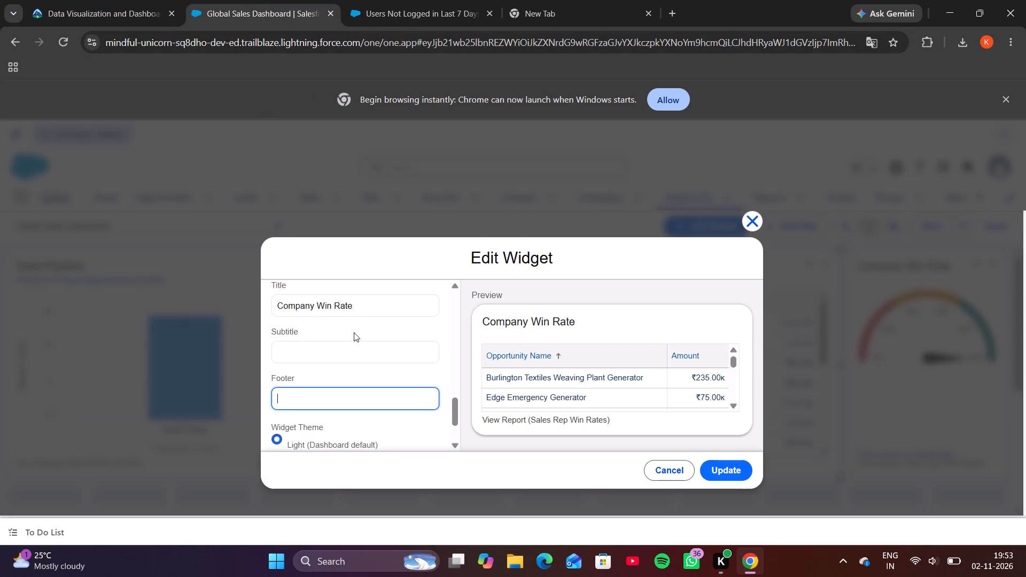
pyautogui.scroll(1, 354, 332)
pyautogui.tripleClick(367, 322)
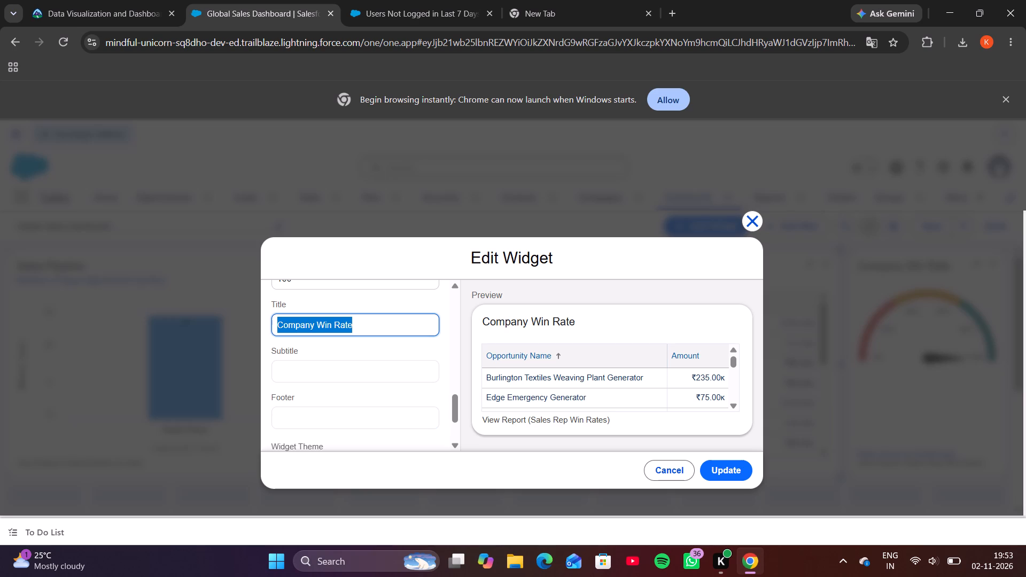
pyautogui.hotkey('ctrl', 'v')
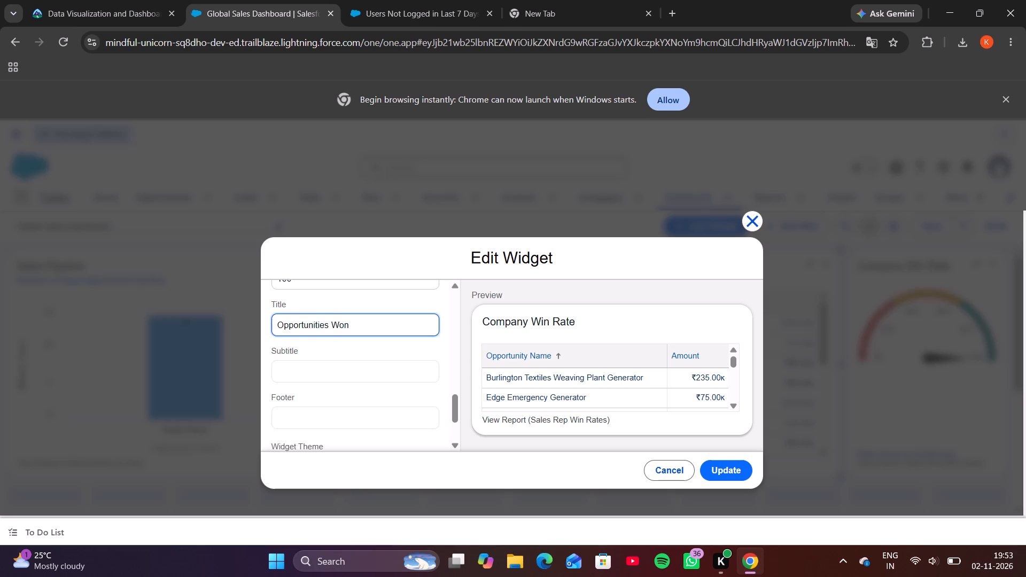
pyautogui.click(729, 464)
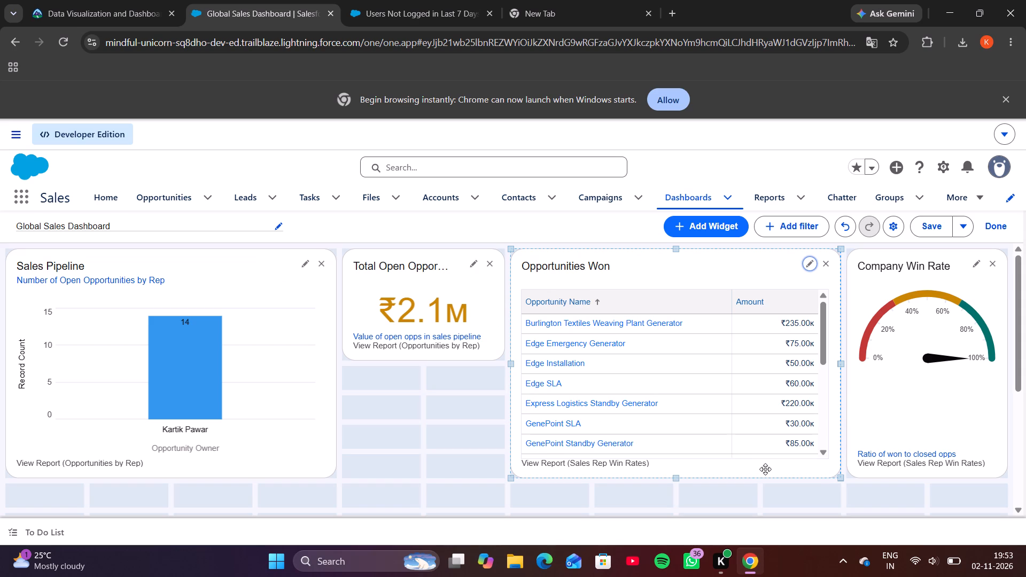
# Save the Global Sales Dashboard and finish editing it.
pyautogui.click(935, 228)
pyautogui.click(1005, 223)
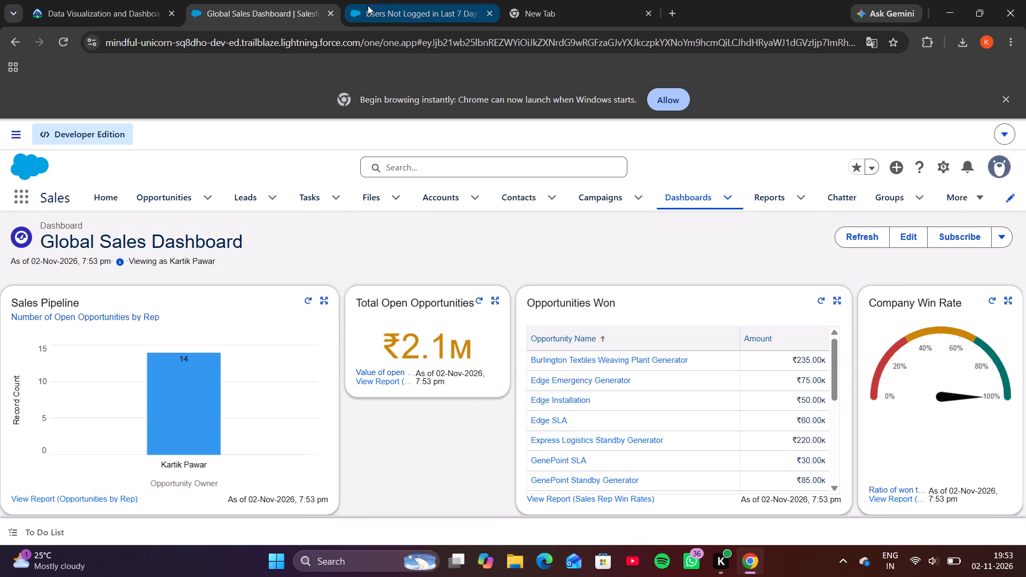
# Return to the Trailhead Visualize Your Data page and submit the step for verification to earn 100 points.
pyautogui.click(141, 5)
pyautogui.scroll(-2, 153, 332)
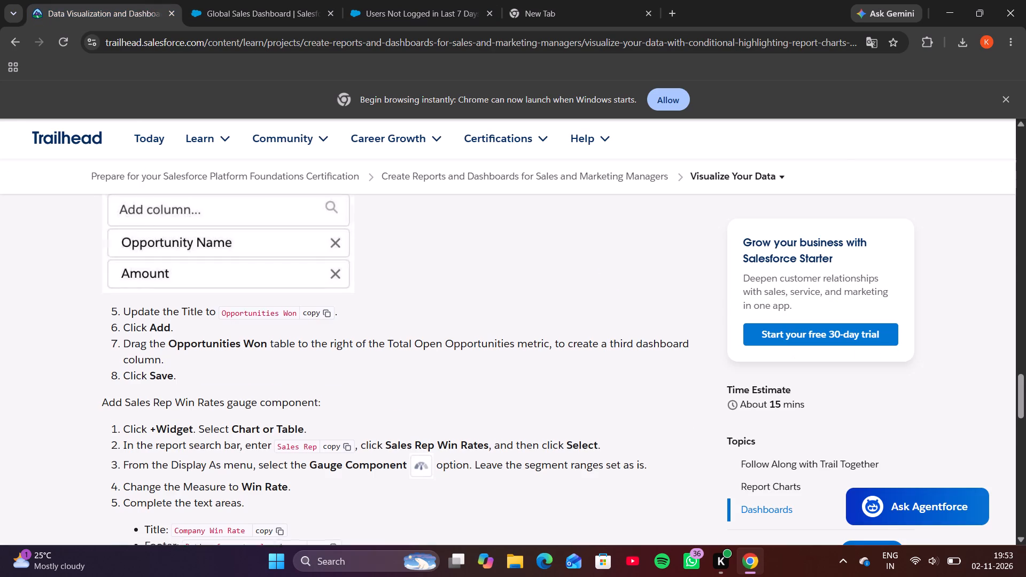
pyautogui.scroll(-4, 153, 332)
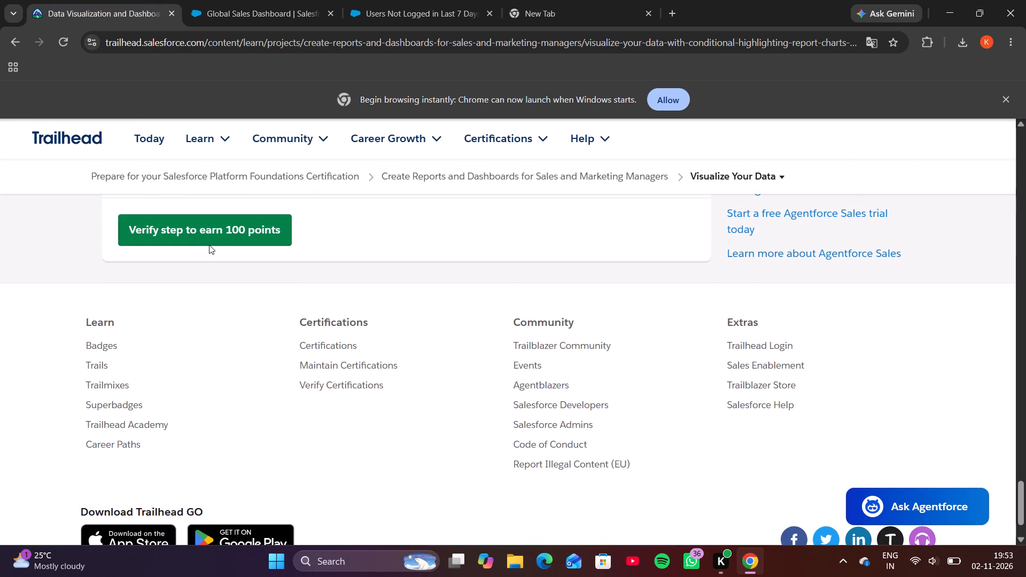
pyautogui.click(214, 237)
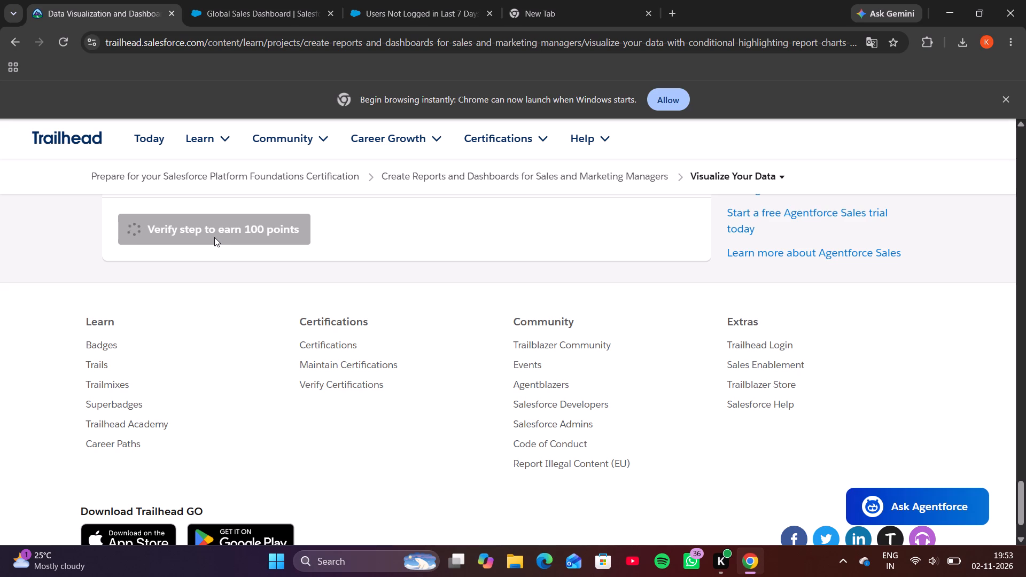
# Review the Visualize Your Data instructions and the sample dashboard while the step verification runs.
pyautogui.scroll(3, 214, 237)
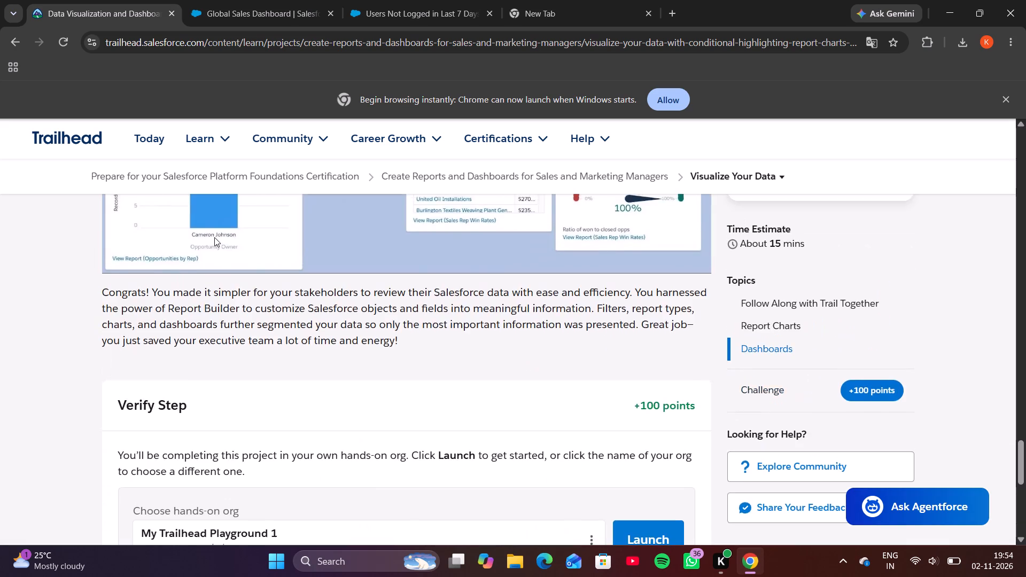
pyautogui.scroll(4, 214, 237)
pyautogui.scroll(-1, 214, 237)
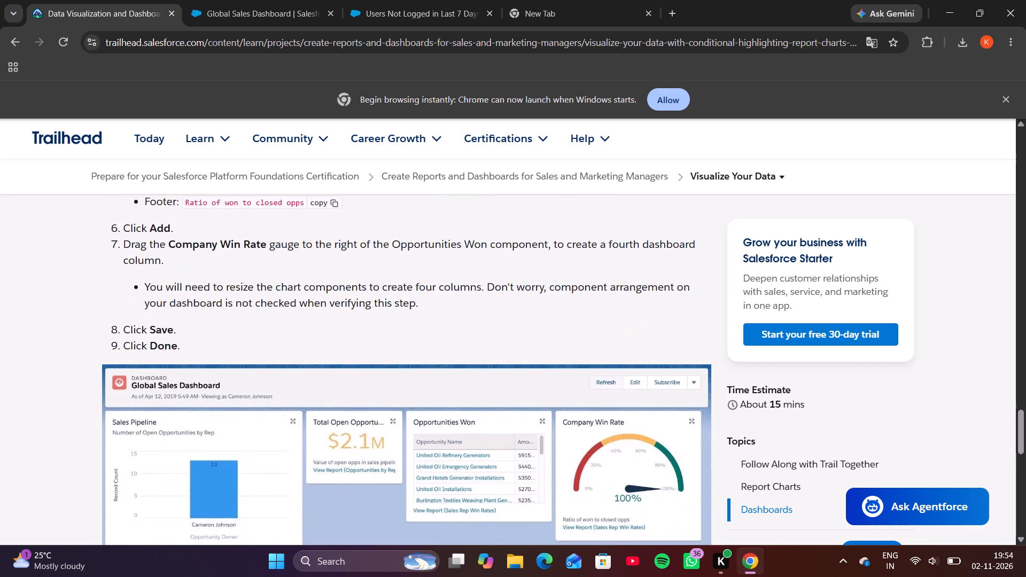
pyautogui.scroll(-3, 214, 237)
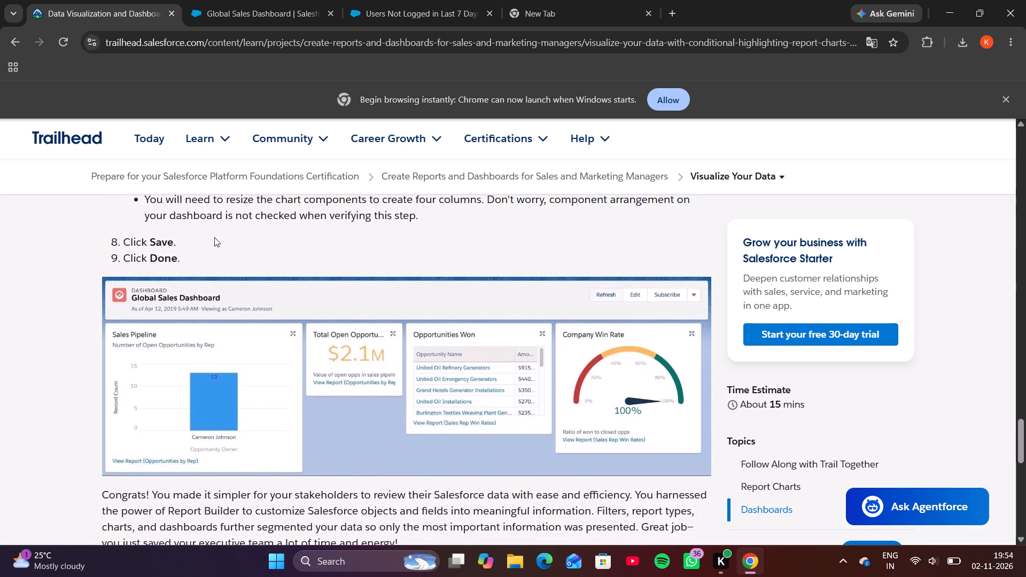
pyautogui.scroll(7, 214, 237)
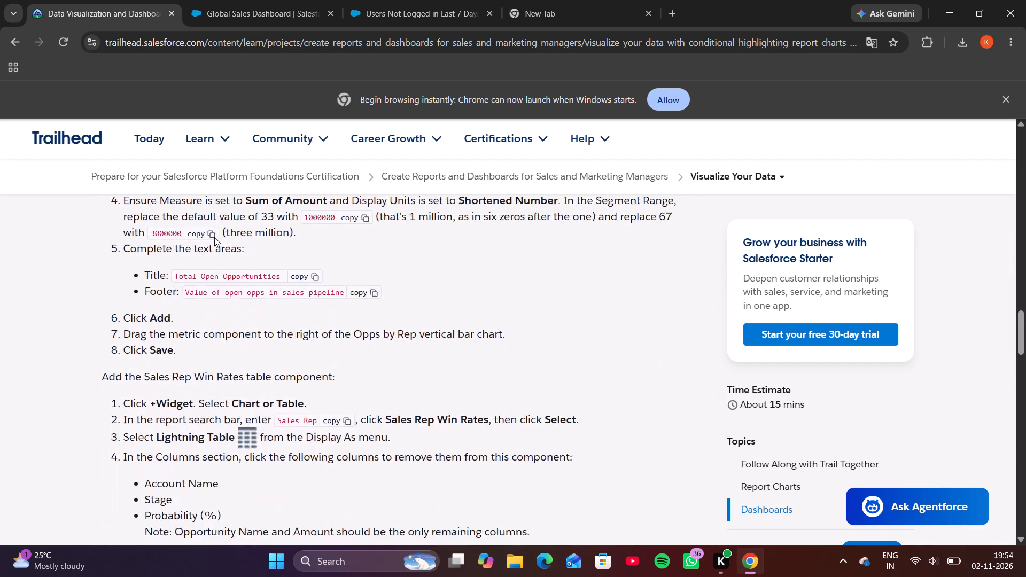
pyautogui.scroll(5, 214, 237)
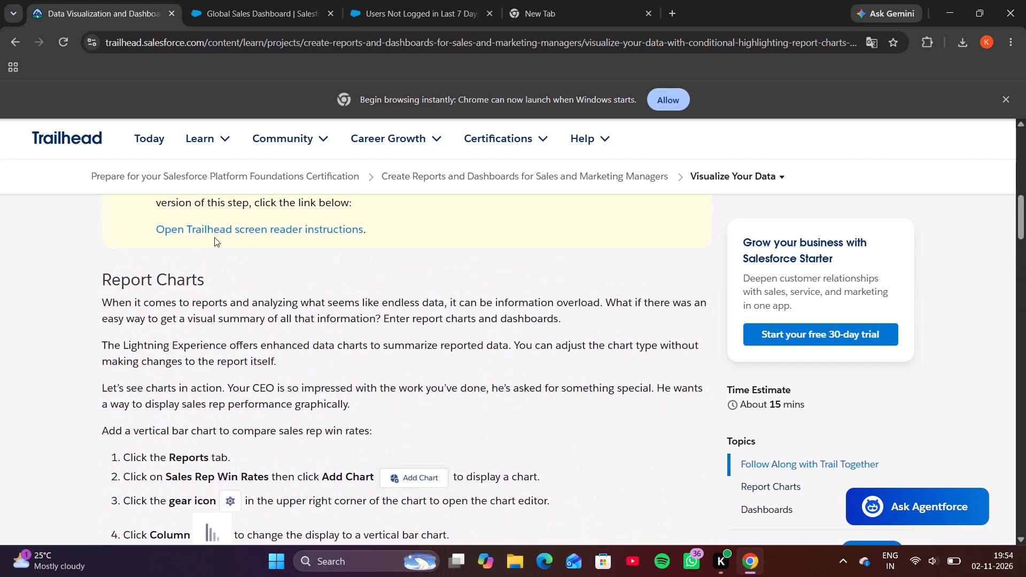
pyautogui.scroll(5, 214, 237)
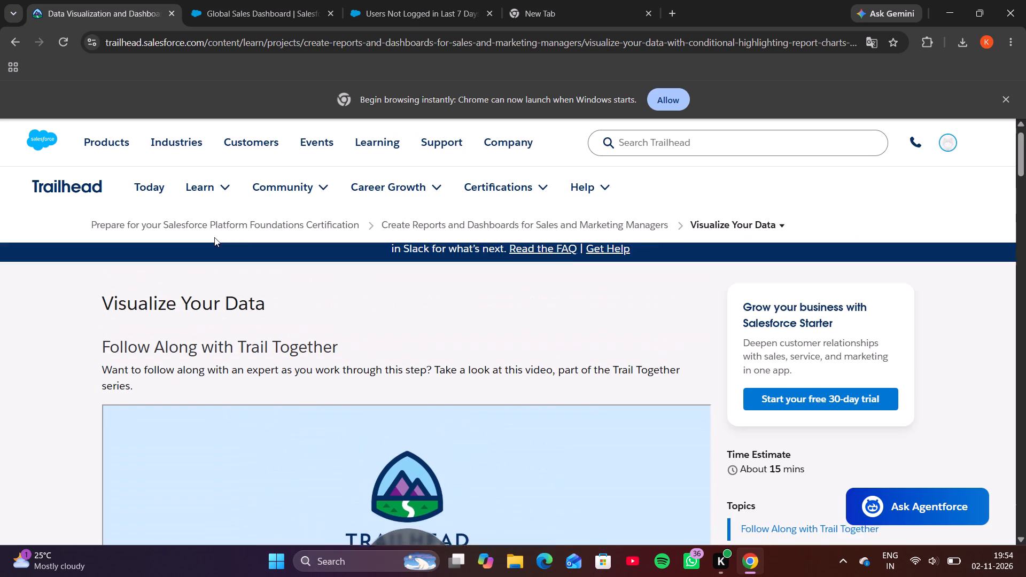
pyautogui.scroll(2, 214, 237)
pyautogui.scroll(-6, 214, 237)
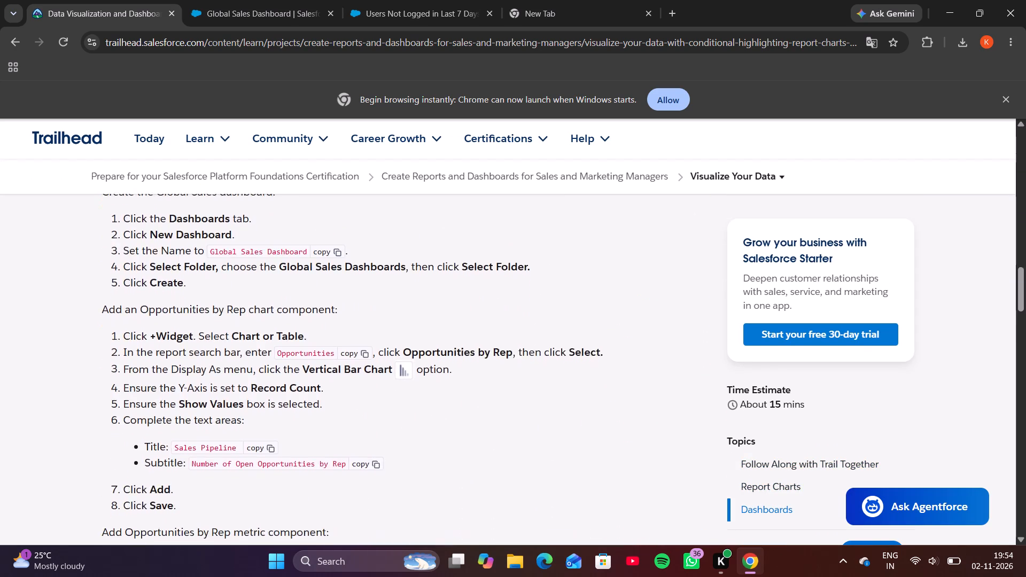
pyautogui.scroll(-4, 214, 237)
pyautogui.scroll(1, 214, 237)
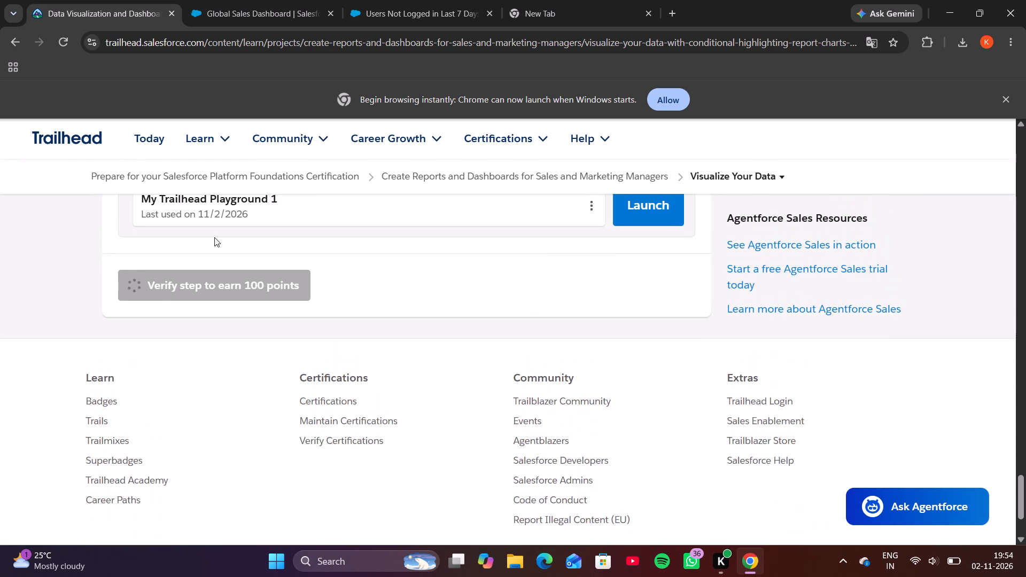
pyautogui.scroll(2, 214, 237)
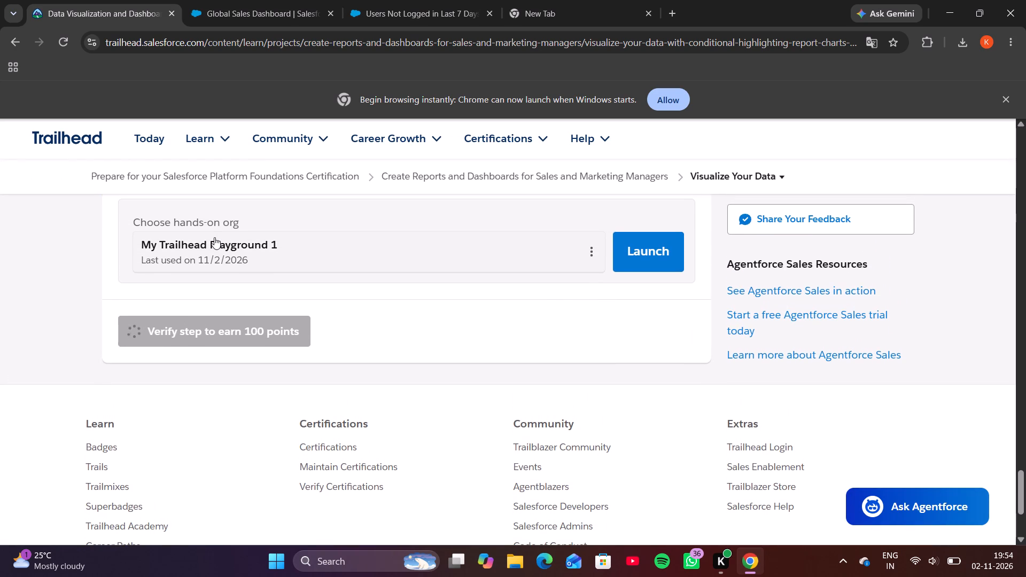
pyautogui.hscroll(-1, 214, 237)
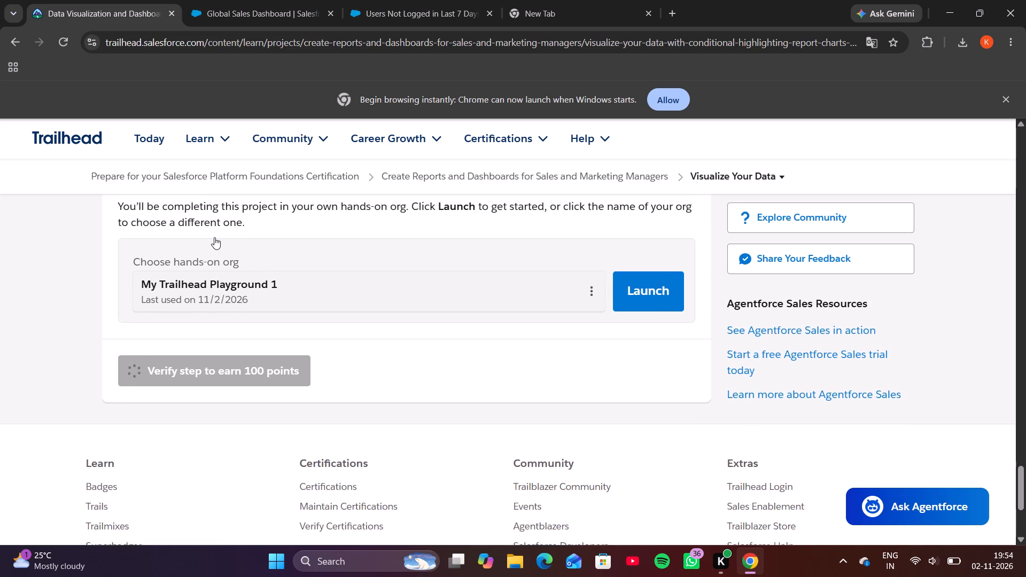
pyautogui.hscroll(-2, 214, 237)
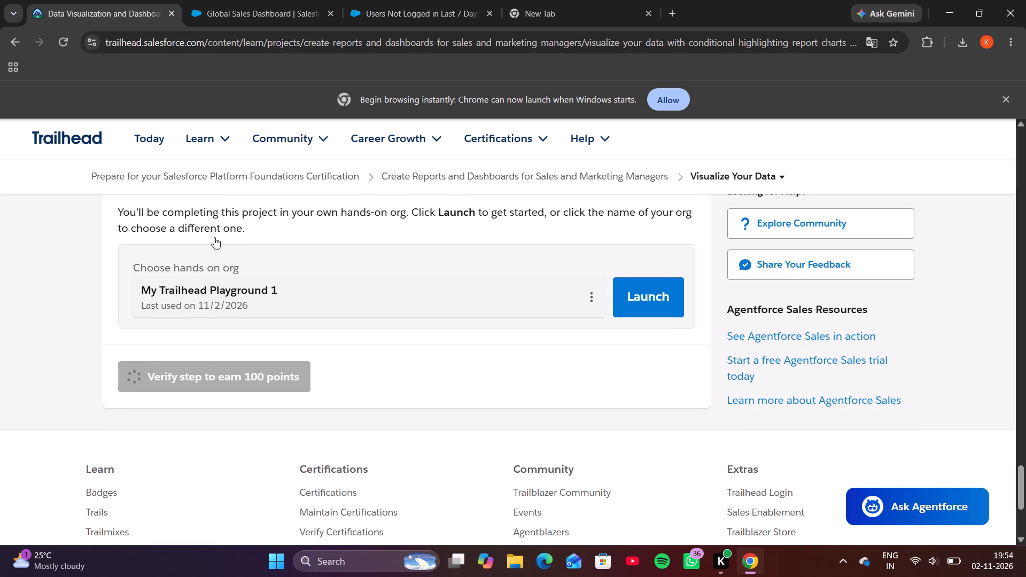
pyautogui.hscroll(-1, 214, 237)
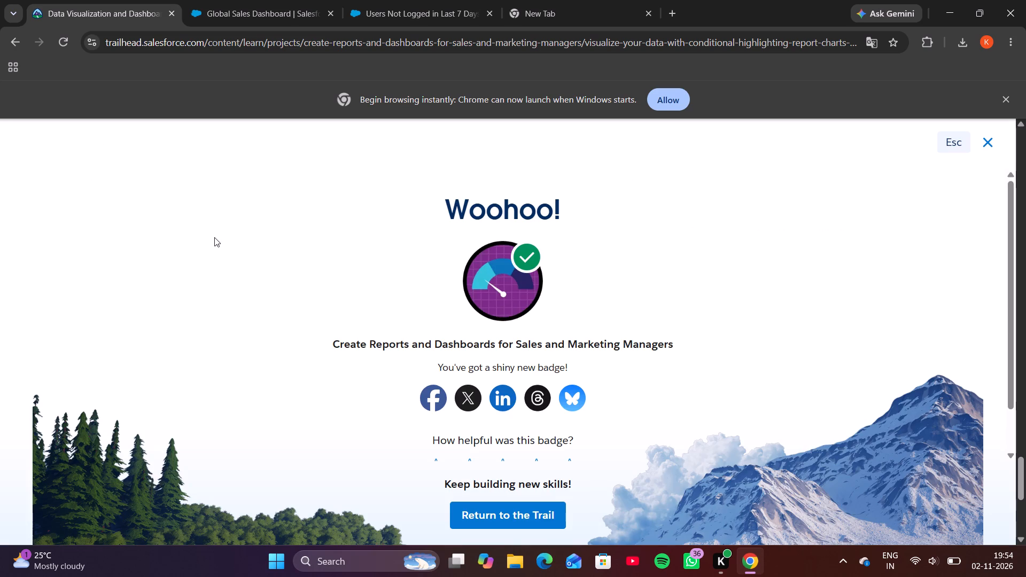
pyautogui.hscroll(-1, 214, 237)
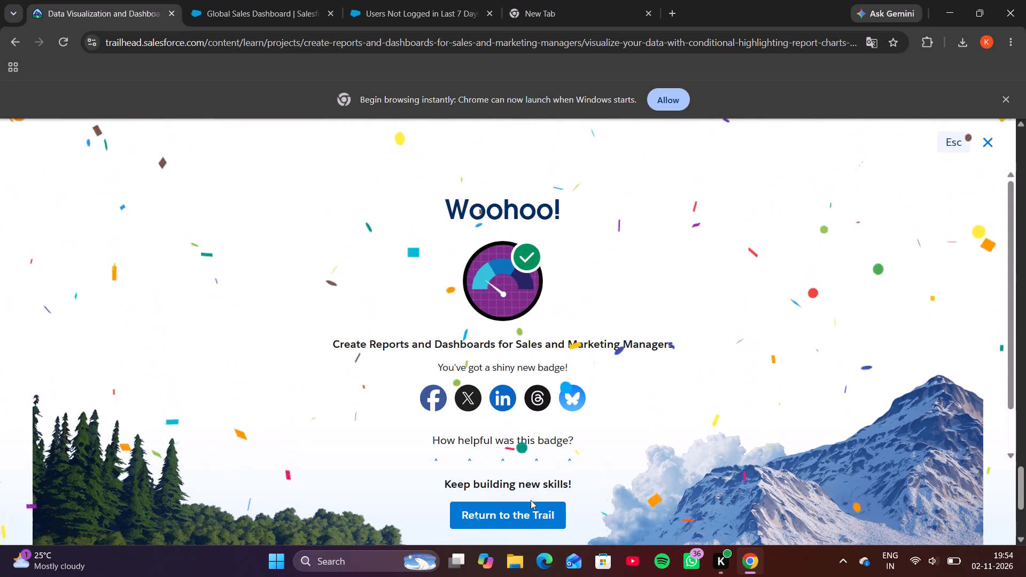
# Return from the completed badge page to the Prepare for your Salesforce Platform Foundations Certification trail and view its remaining content.
pyautogui.click(523, 517)
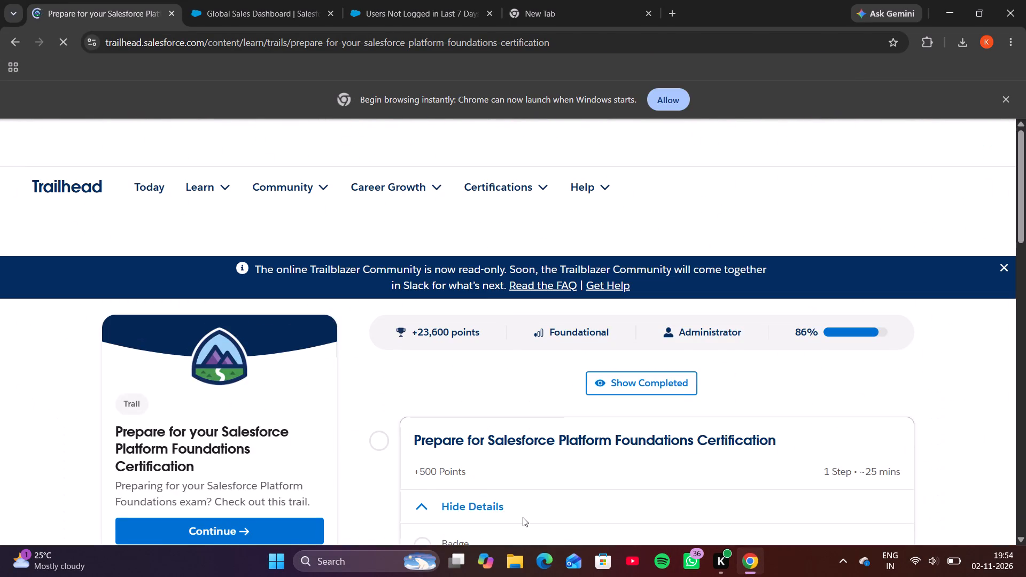
pyautogui.scroll(-2, 523, 517)
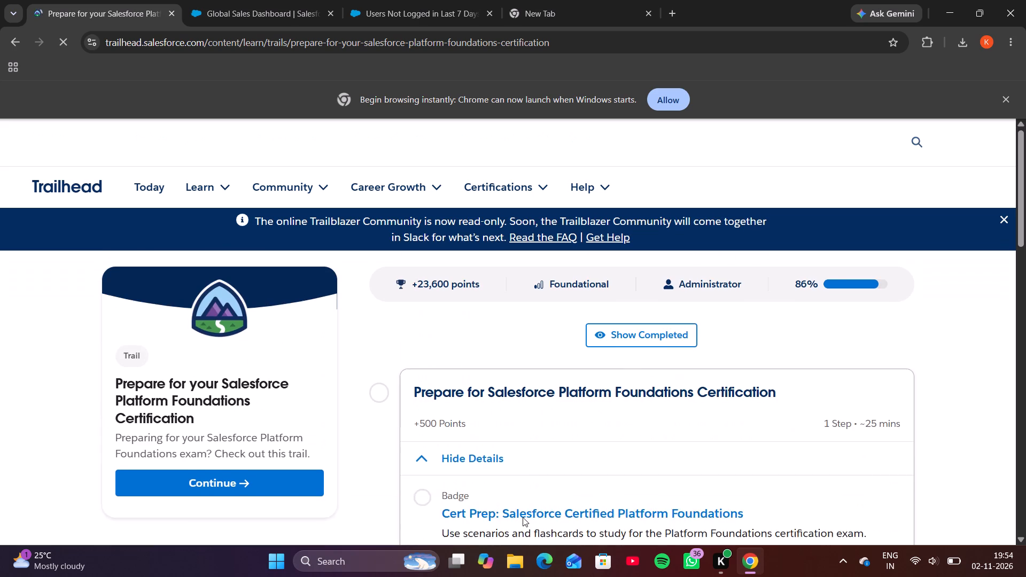